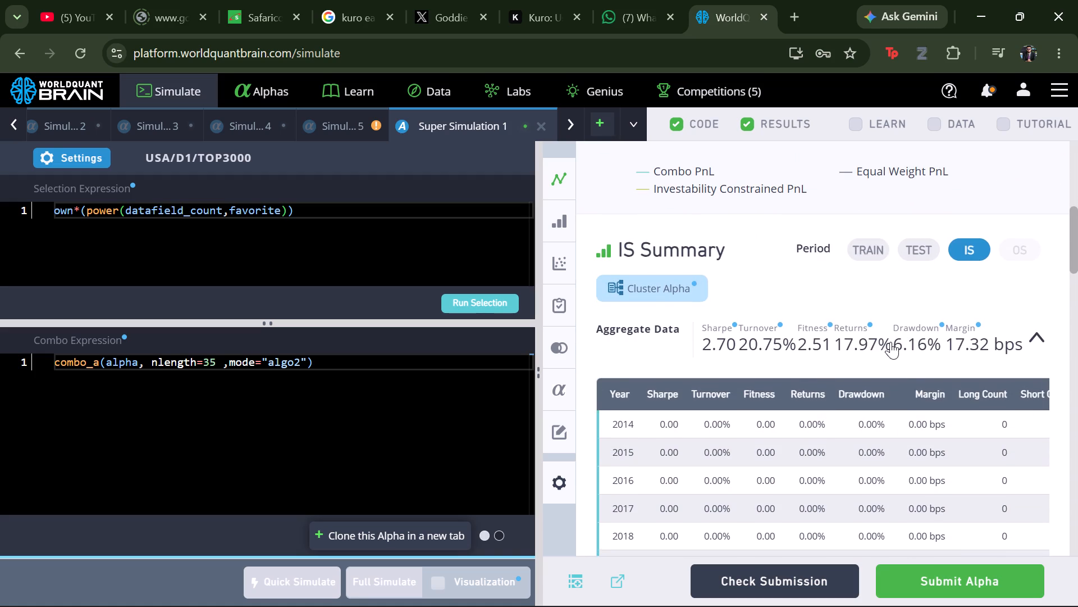
# Examine the IS Summary of Super Simulation 1 and check the alpha's Prod Correlation.
pyautogui.scroll(-5, 890, 342)
pyautogui.scroll(4, 890, 342)
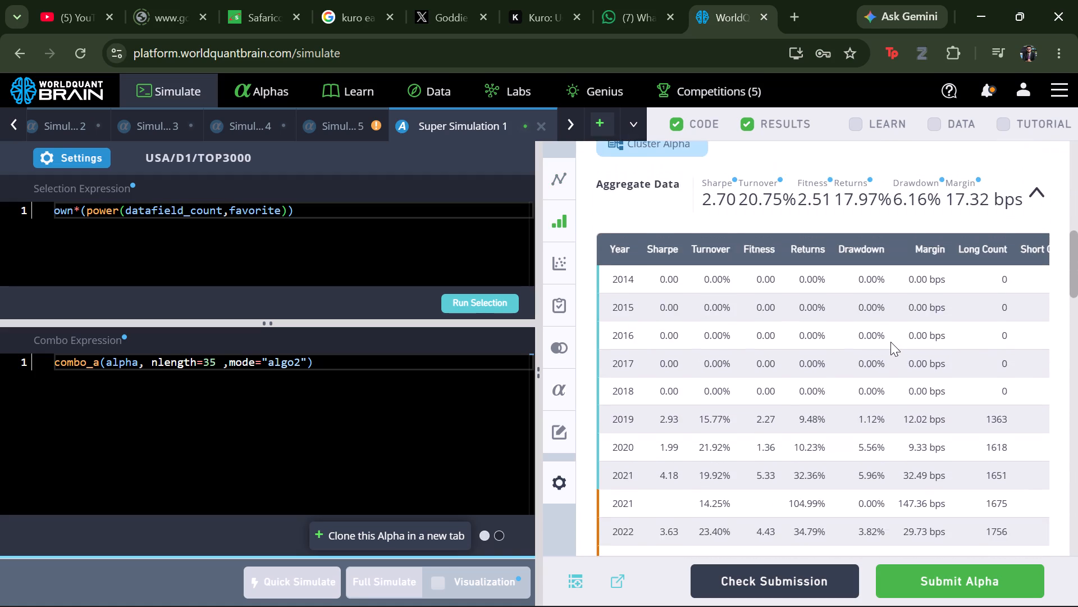
pyautogui.scroll(-2, 890, 342)
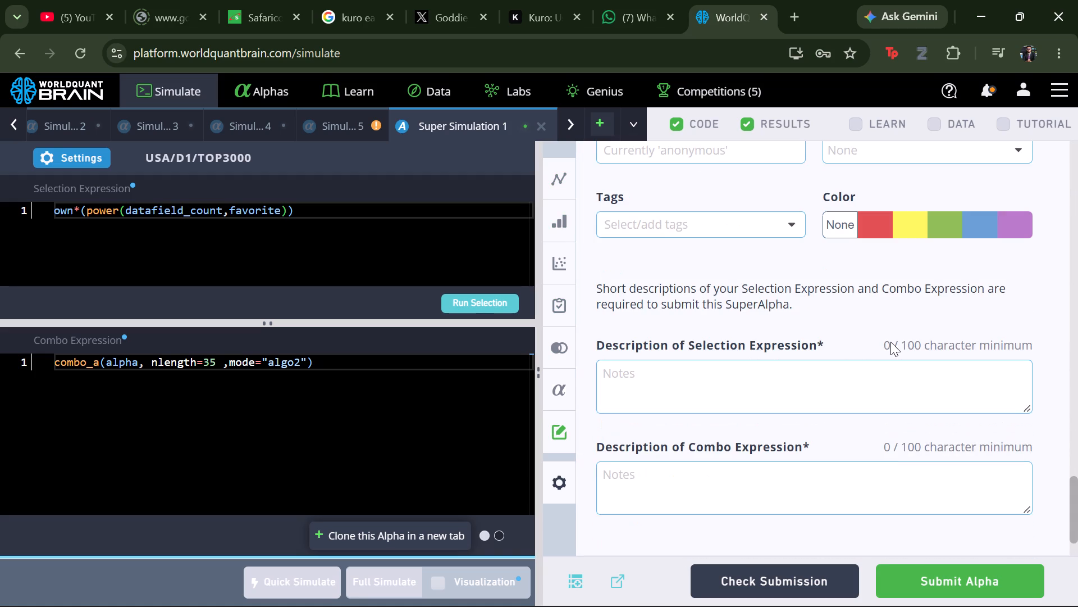
pyautogui.scroll(2, 890, 342)
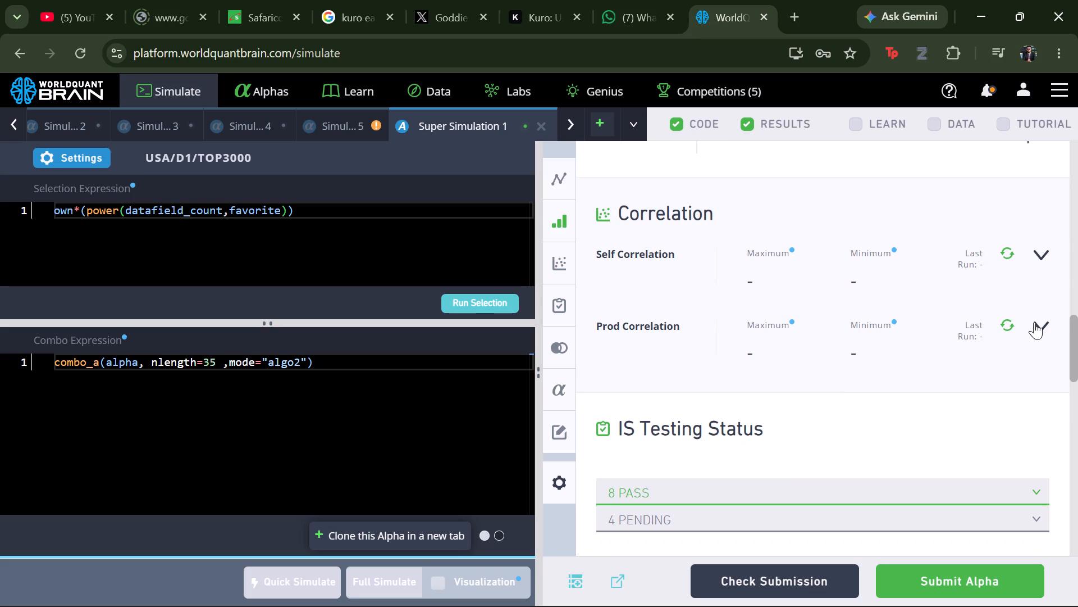
pyautogui.click(1031, 318)
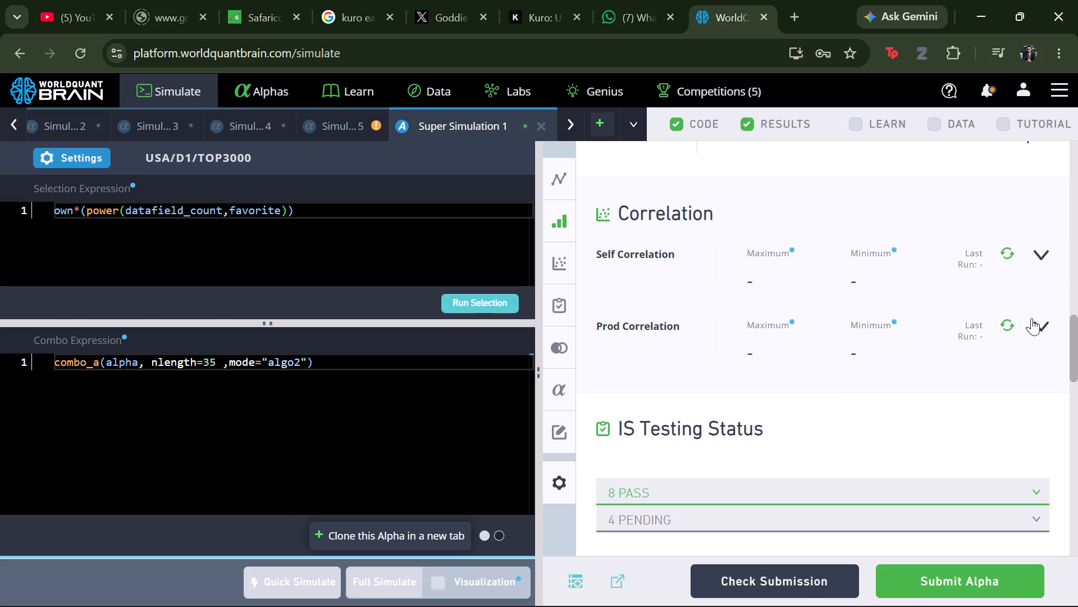
pyautogui.click(1040, 320)
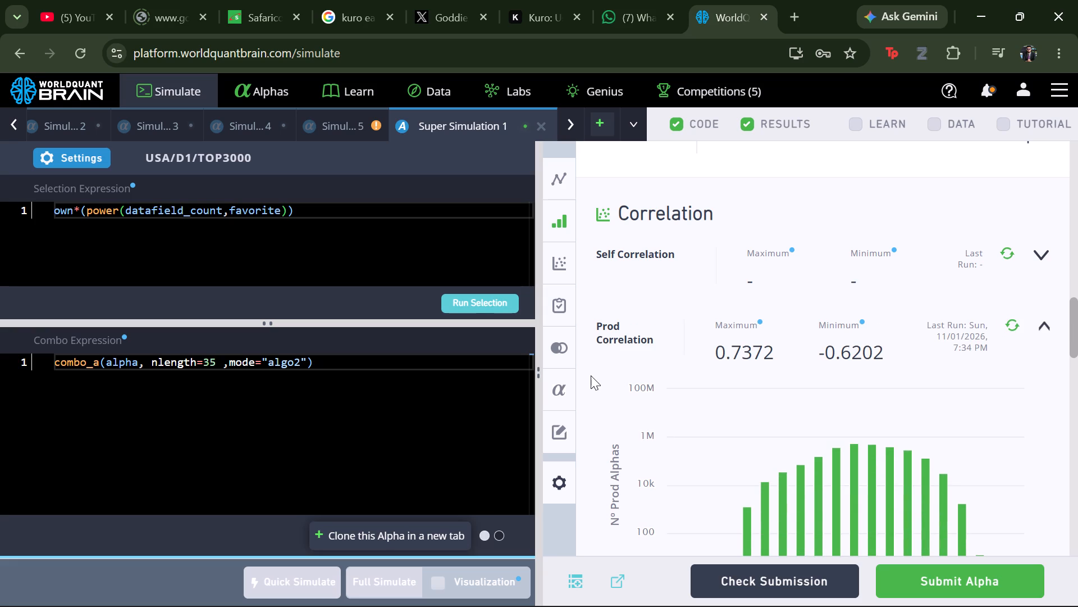
# Set nlength to 15 in the combo expression and run a full simulation.
pyautogui.click(218, 359)
pyautogui.press('BackSpace')
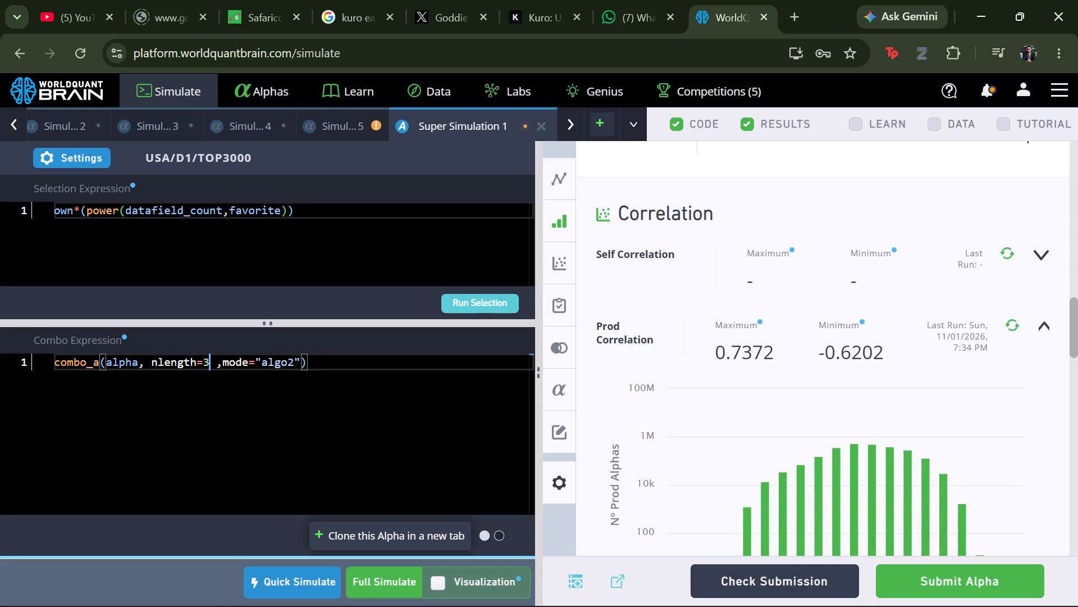
pyautogui.press('BackSpace')
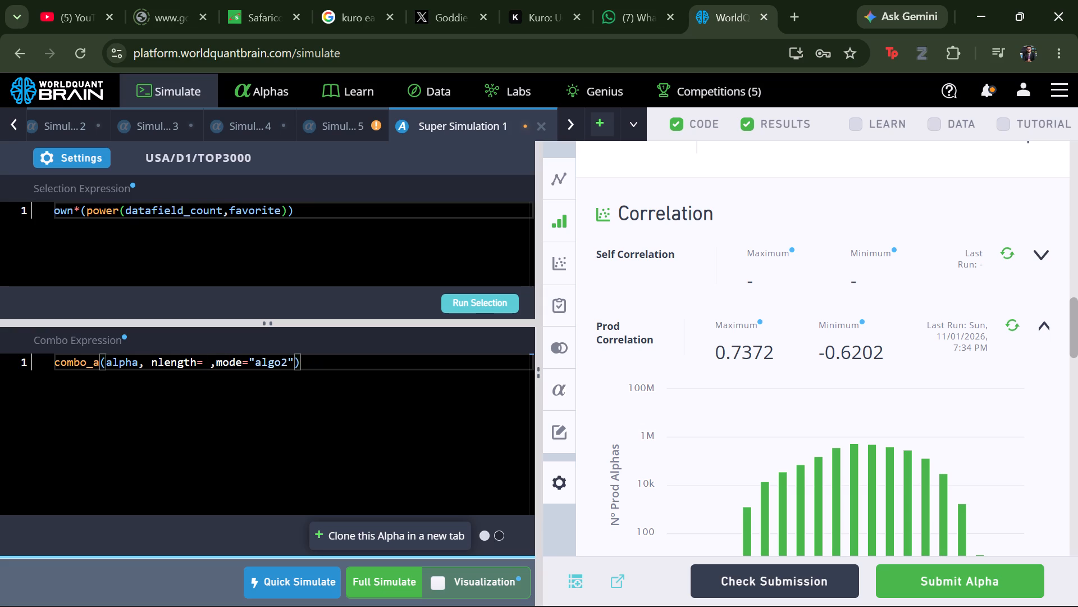
pyautogui.write('15')
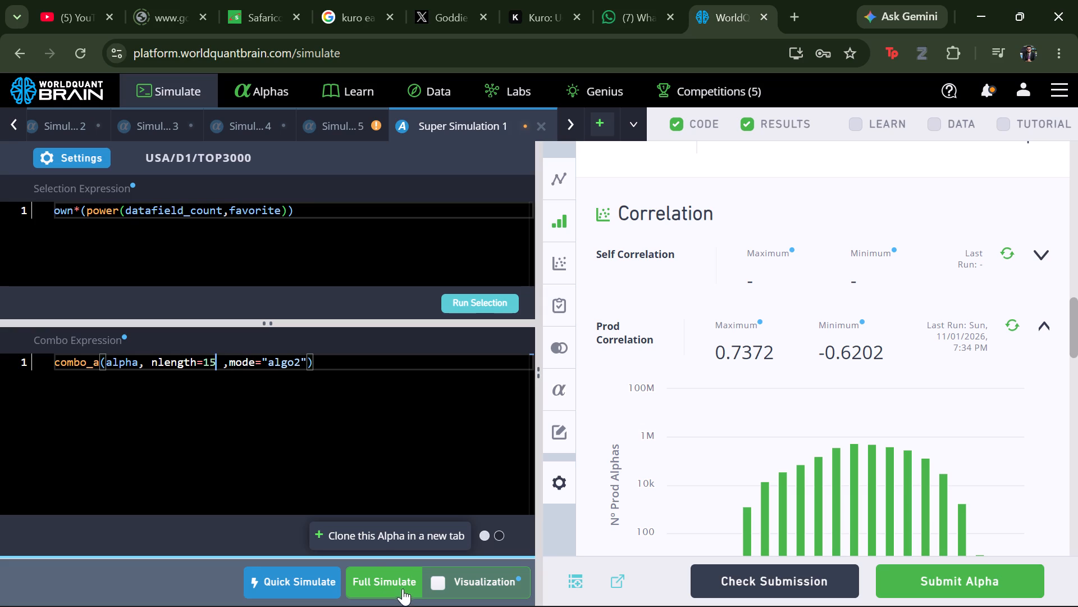
pyautogui.click(399, 586)
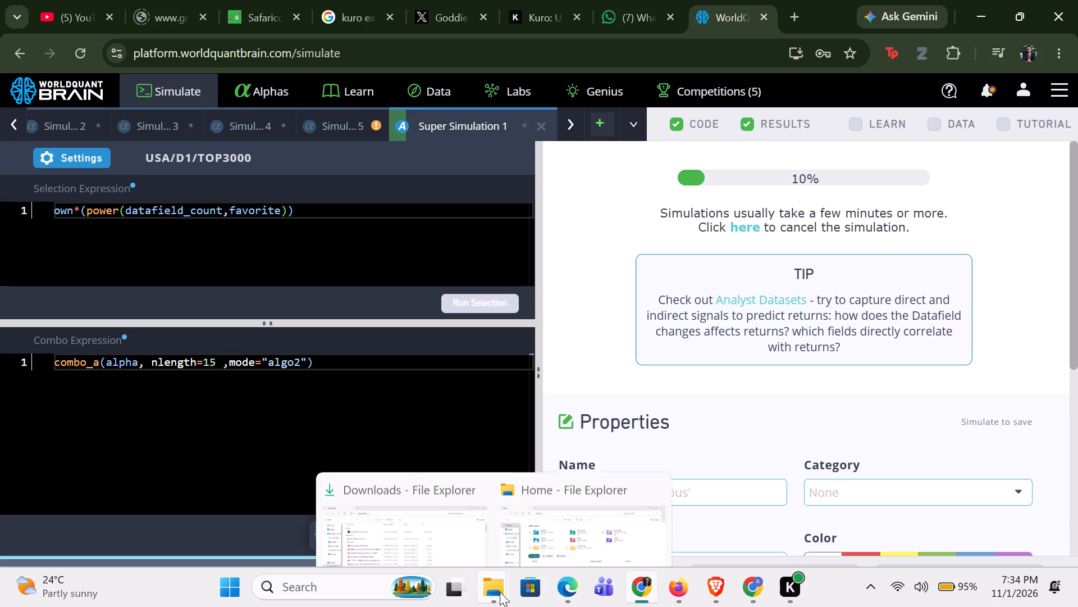
# Search the computer for "ju" and launch the Jupyter Notebook app.
pyautogui.click(301, 596)
pyautogui.write('ju')
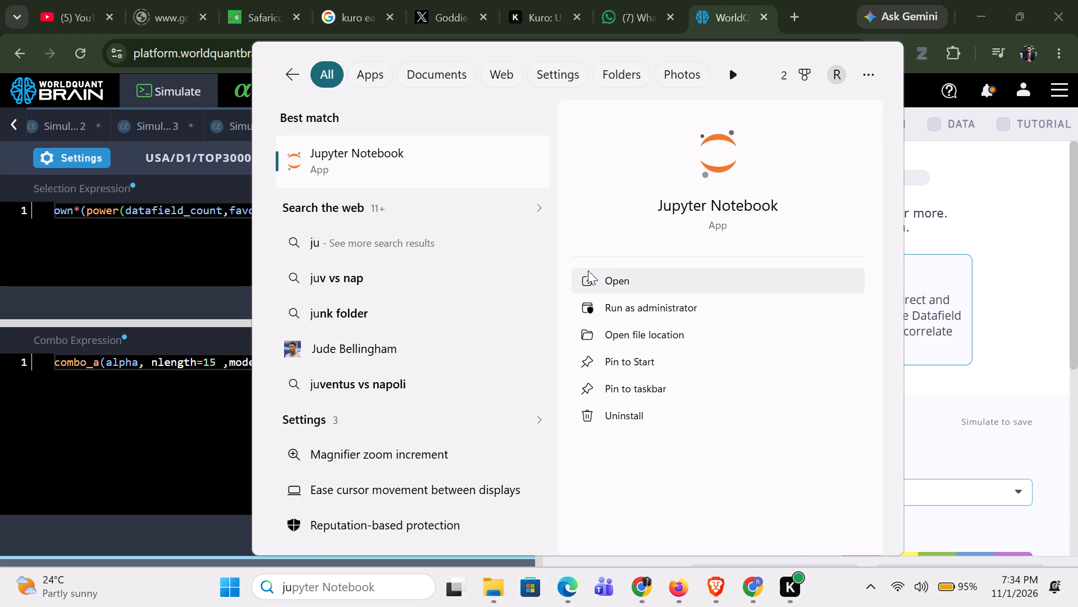
pyautogui.click(588, 270)
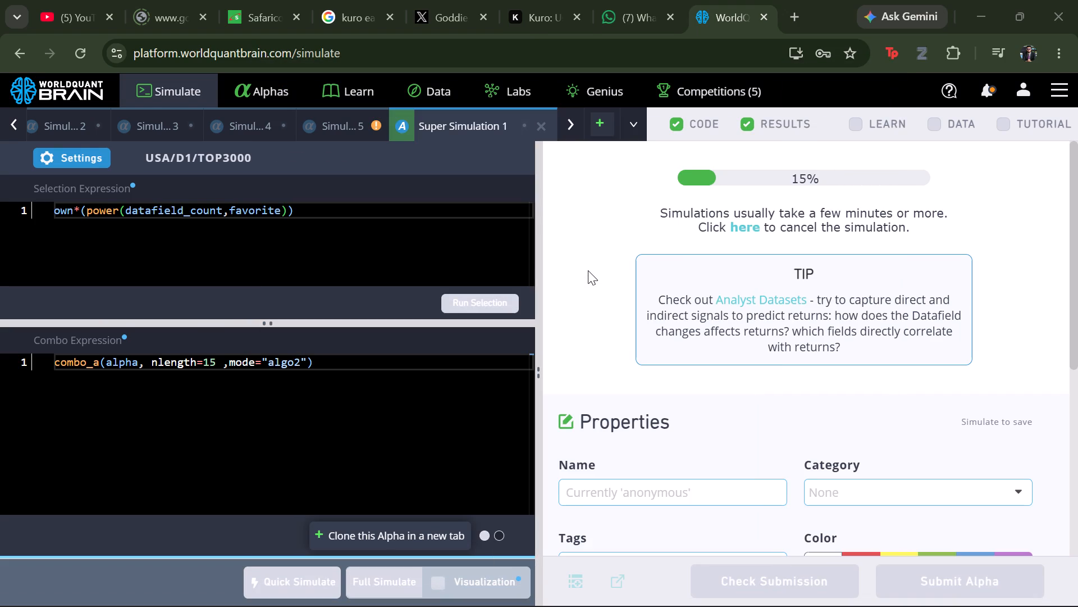
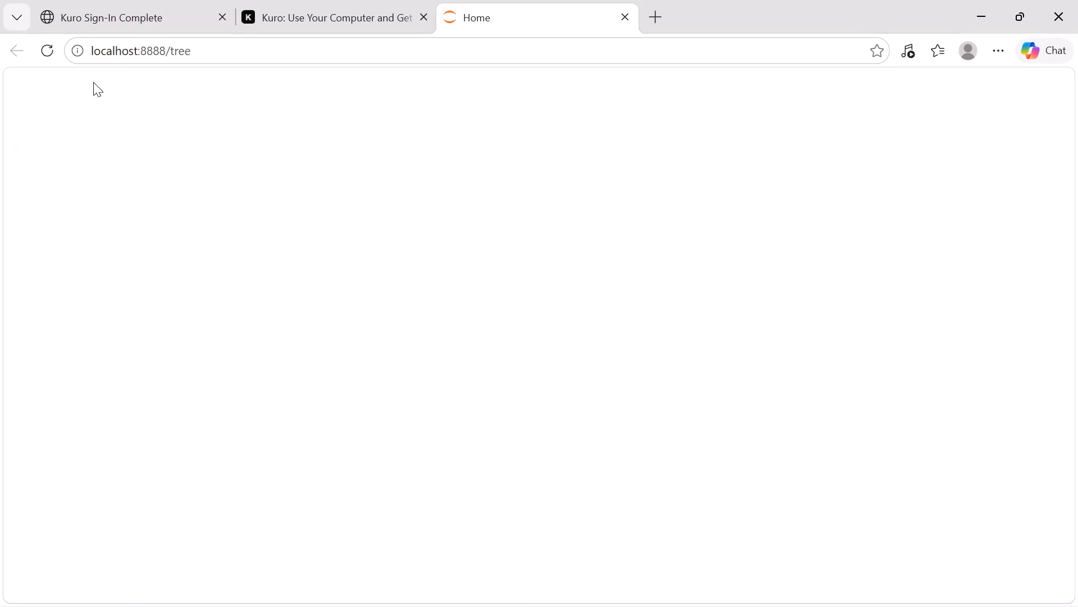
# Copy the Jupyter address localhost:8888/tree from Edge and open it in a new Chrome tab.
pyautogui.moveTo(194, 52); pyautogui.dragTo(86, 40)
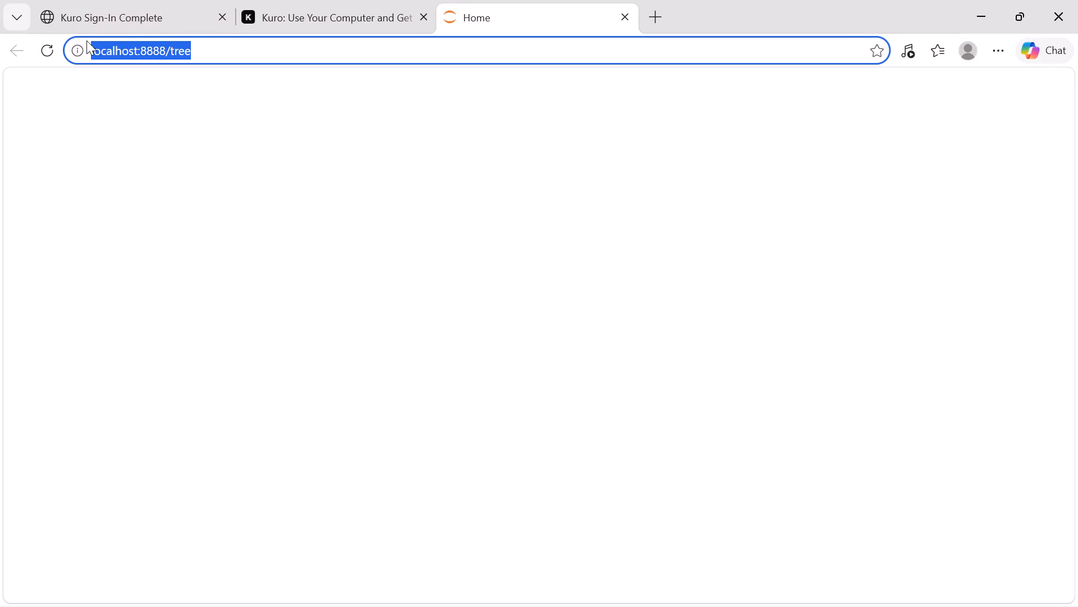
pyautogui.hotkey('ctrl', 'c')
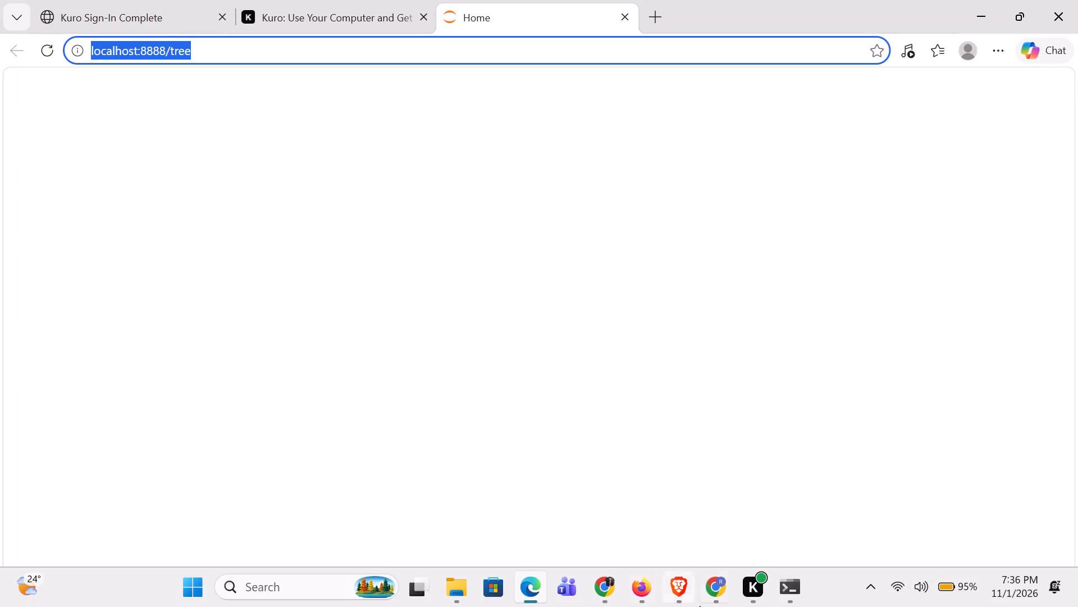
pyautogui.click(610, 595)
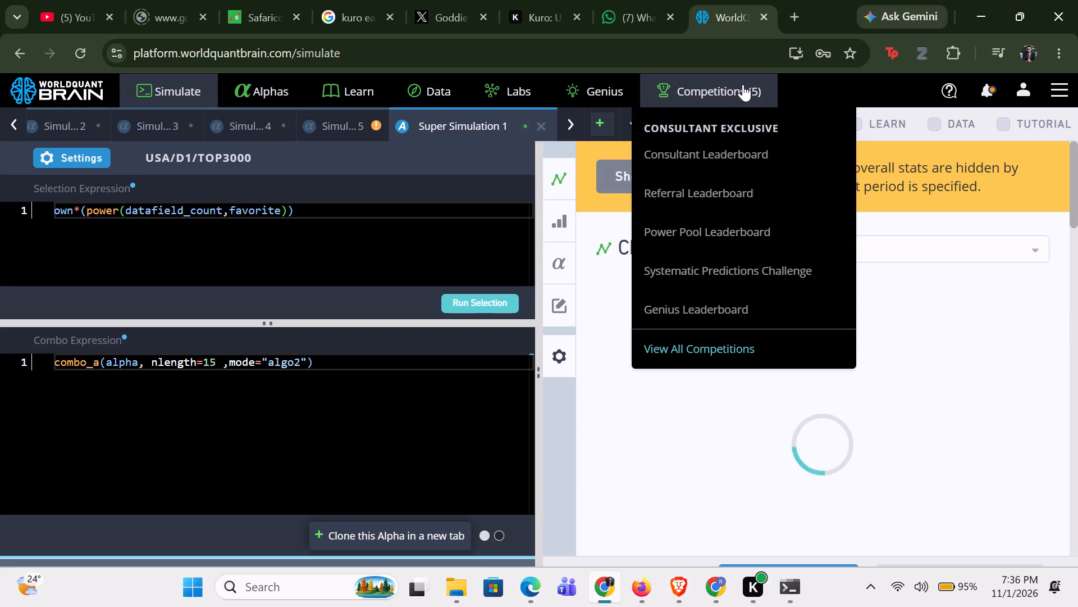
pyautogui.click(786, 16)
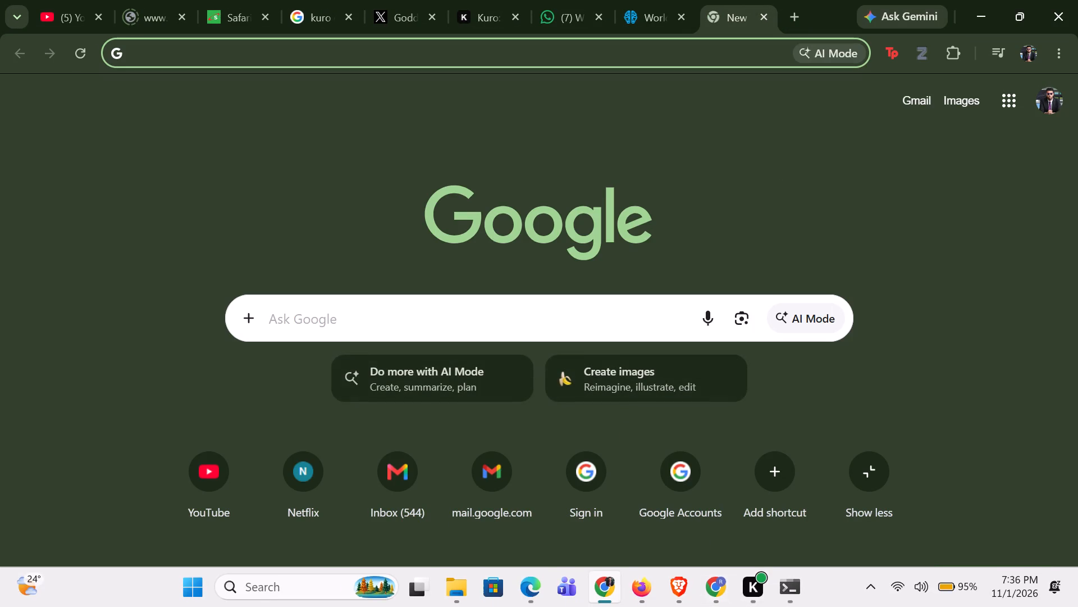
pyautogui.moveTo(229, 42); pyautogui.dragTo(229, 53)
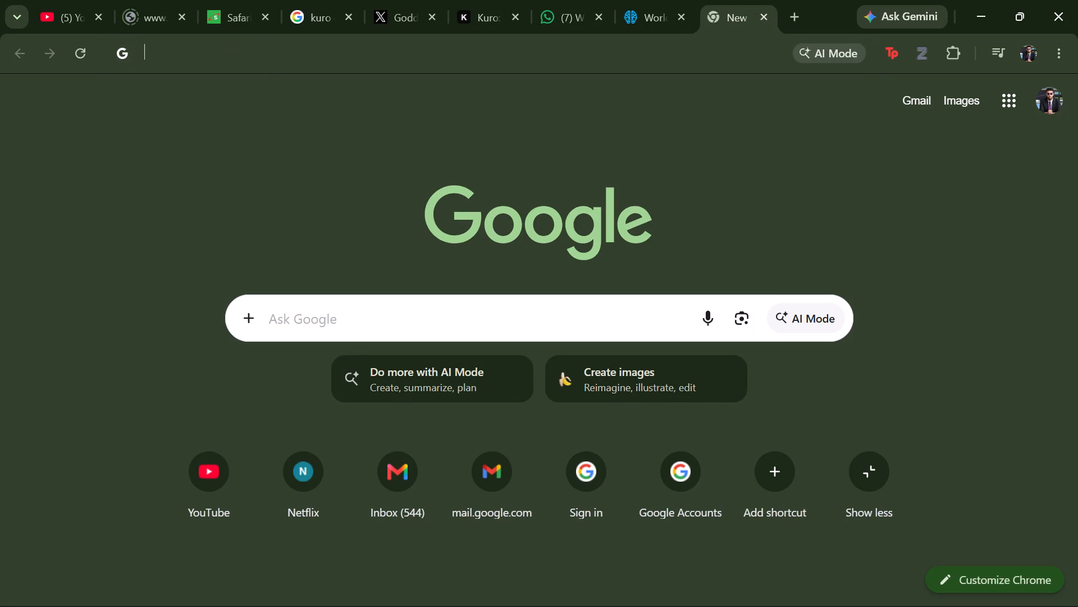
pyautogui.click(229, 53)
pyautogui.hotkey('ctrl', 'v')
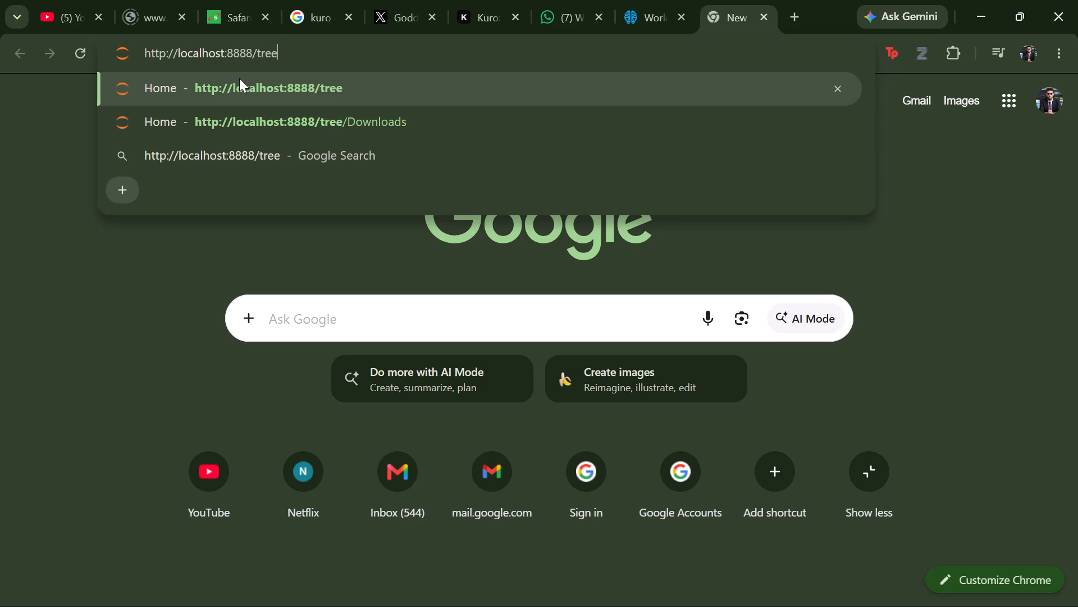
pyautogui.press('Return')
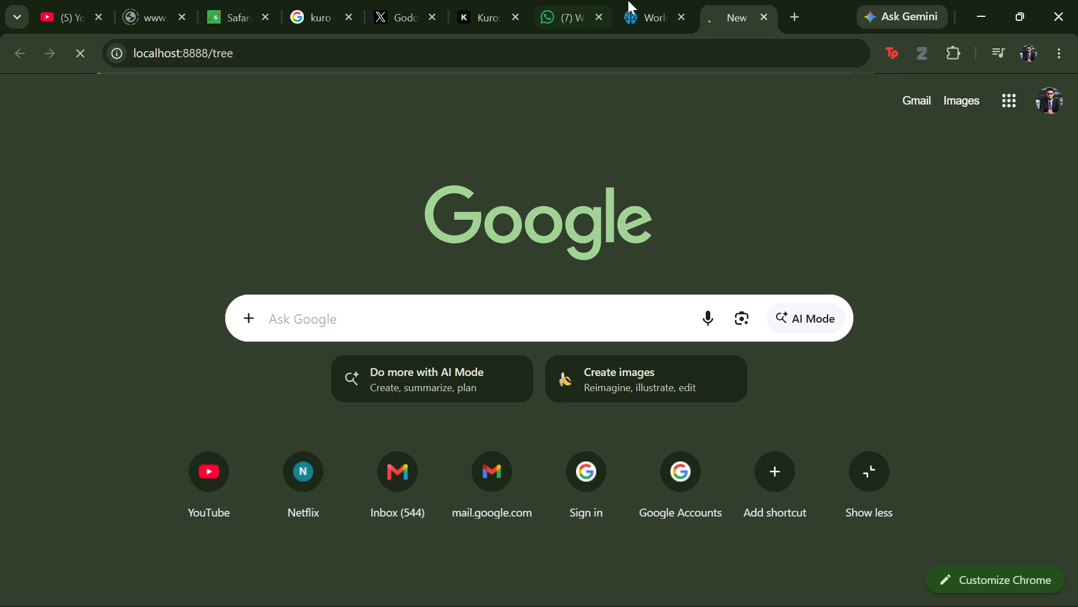
# Reveal the test period for Super Simulation 1 and examine its IS-period summary and Prod Correlation.
pyautogui.click(649, 0)
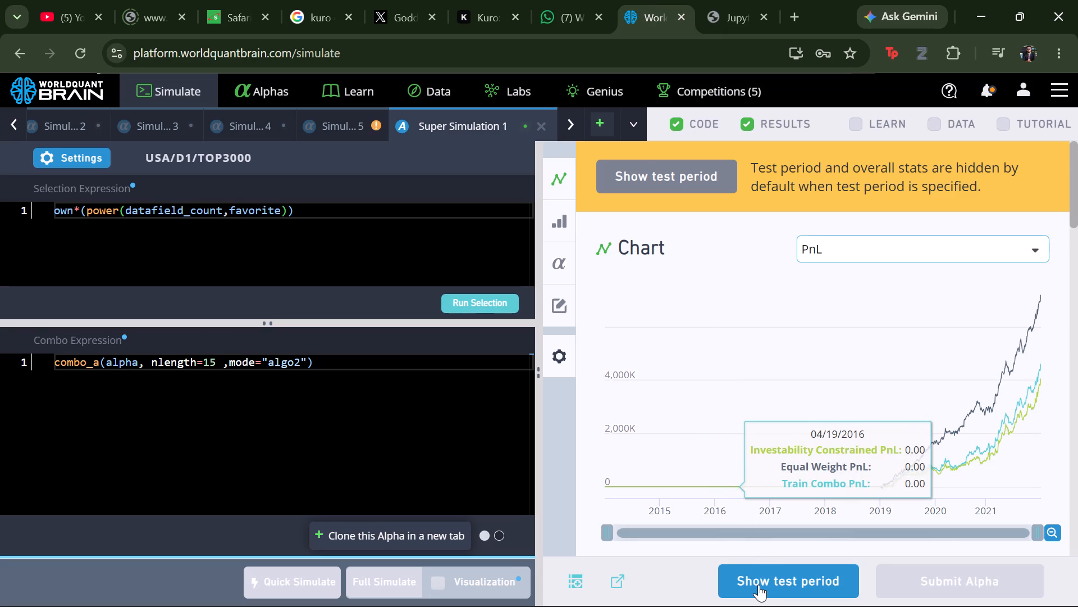
pyautogui.click(759, 585)
pyautogui.scroll(-3, 814, 441)
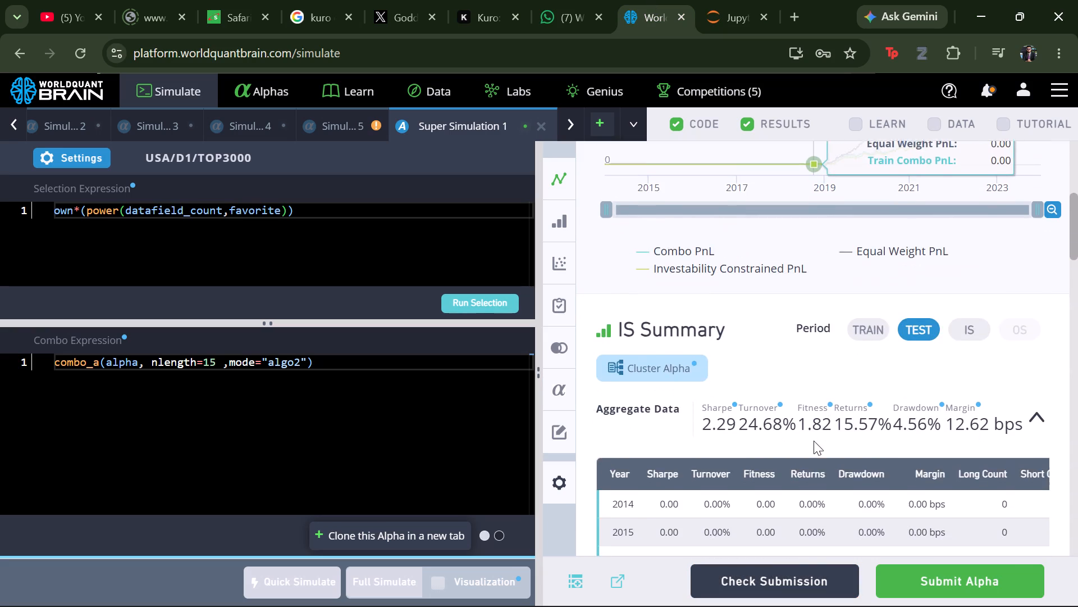
pyautogui.click(974, 272)
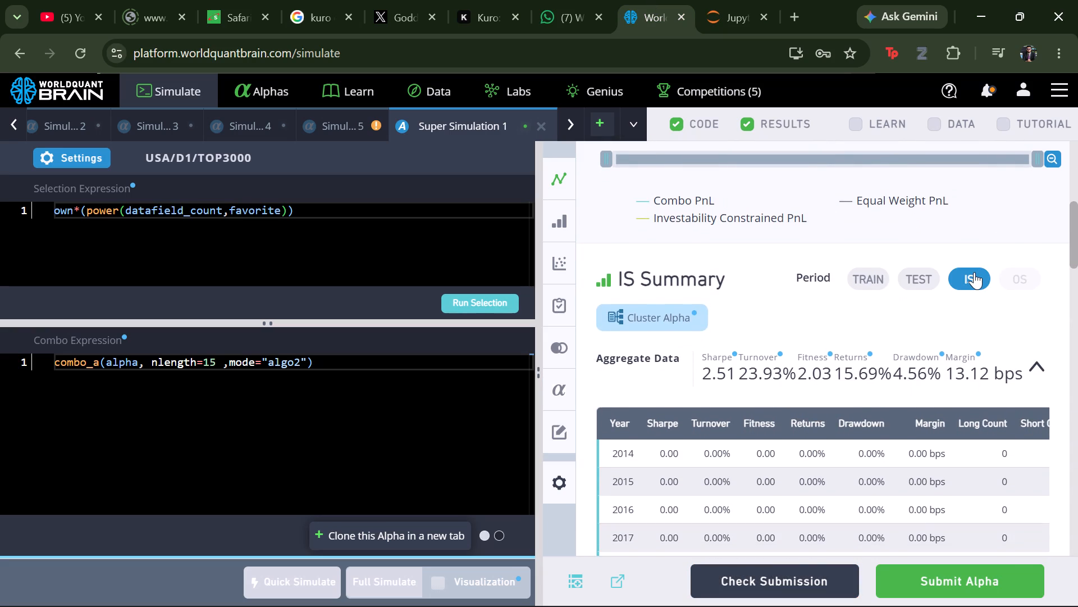
pyautogui.scroll(-5, 873, 346)
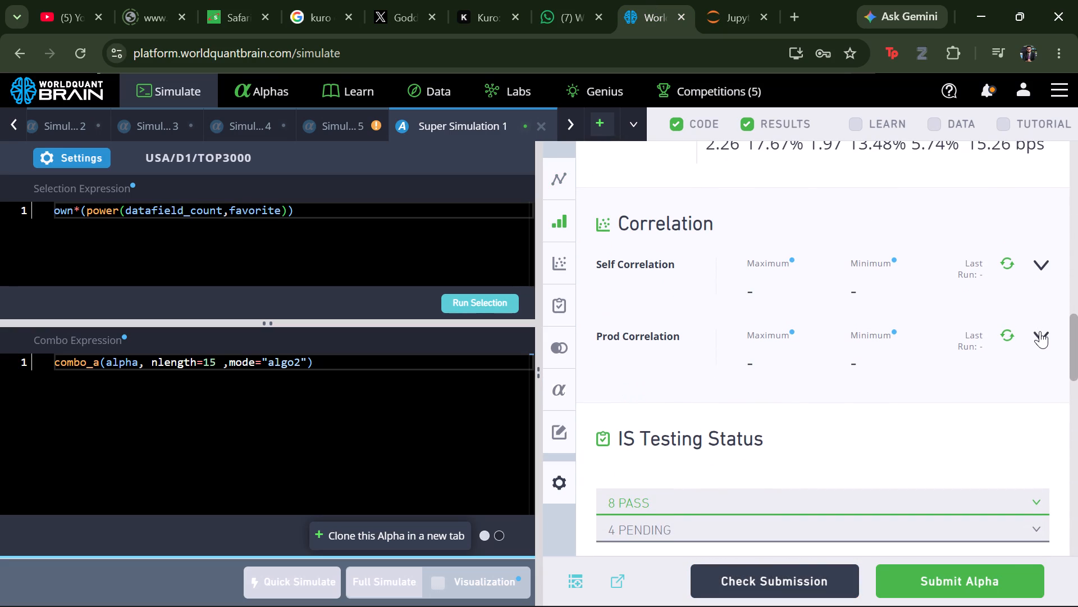
pyautogui.click(1040, 331)
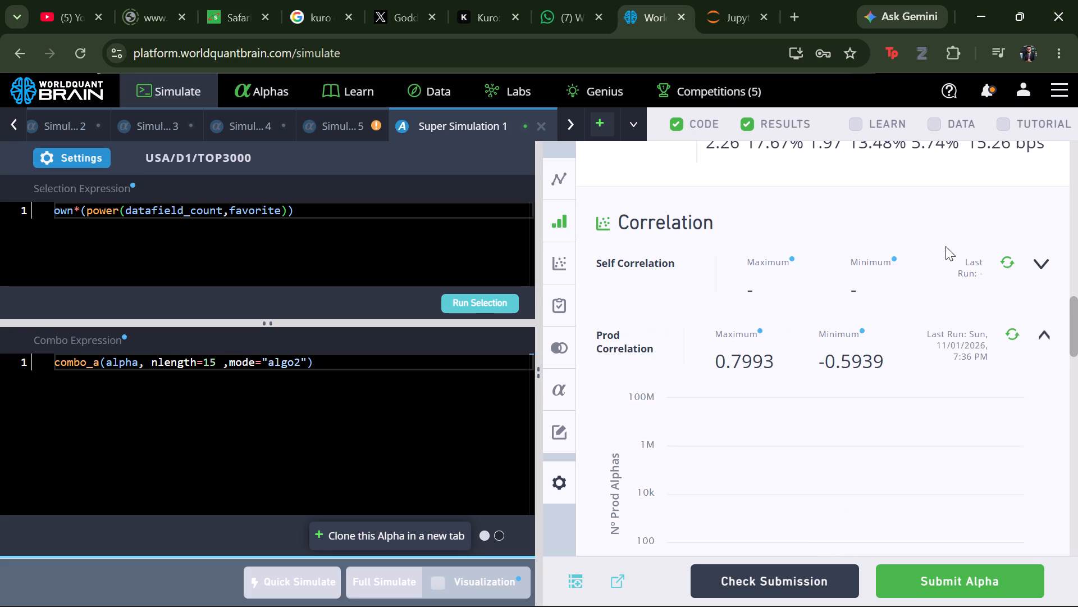
# Set nlength to 90 in the combo expression and run a full simulation.
pyautogui.click(214, 361)
pyautogui.press('BackSpace')
pyautogui.press('BackSpace')
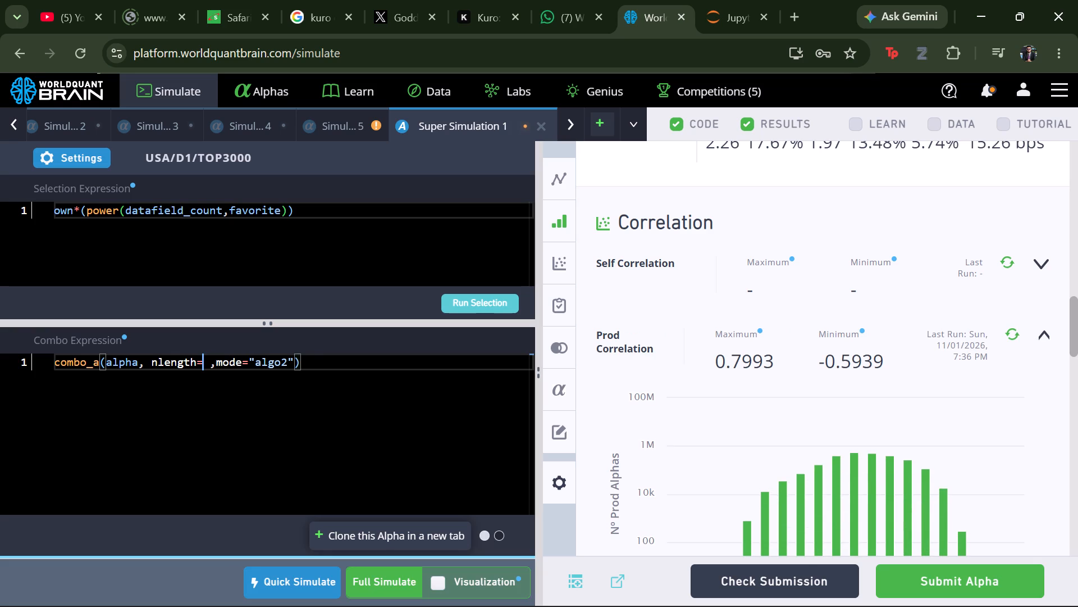
pyautogui.write('90')
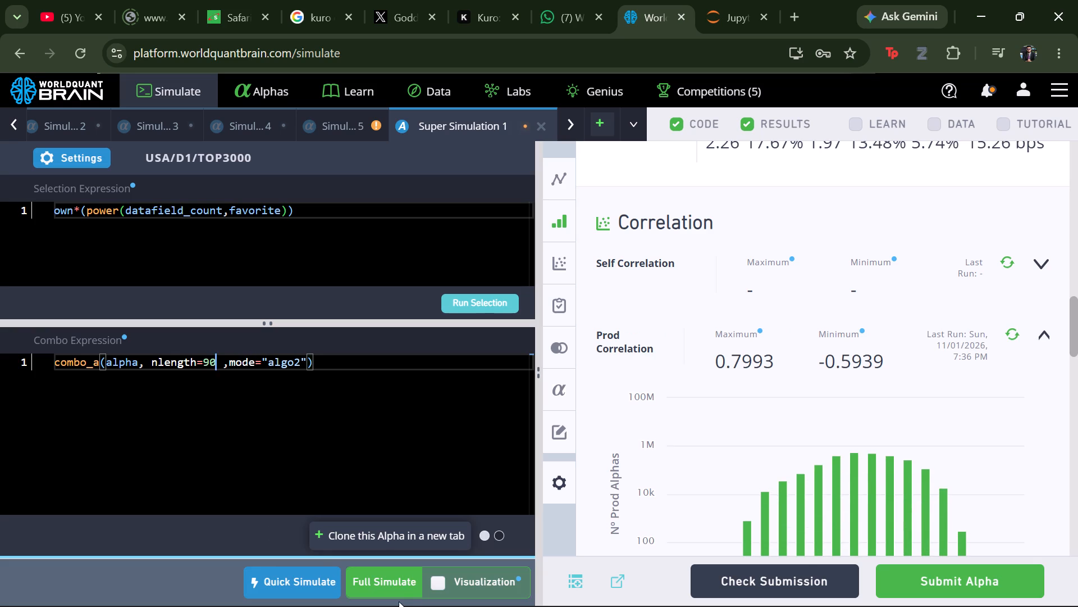
pyautogui.click(391, 590)
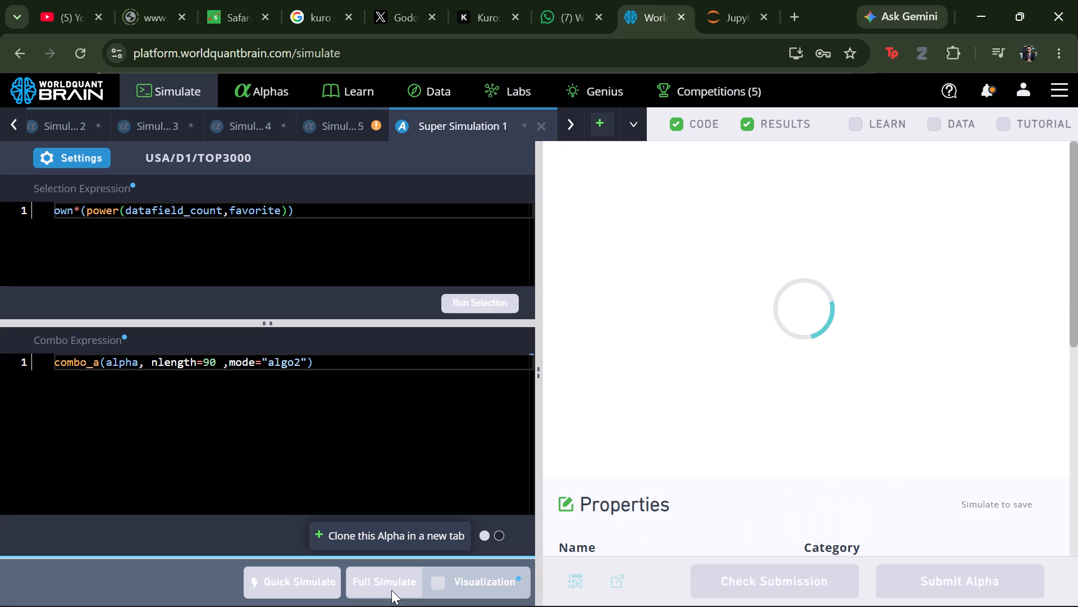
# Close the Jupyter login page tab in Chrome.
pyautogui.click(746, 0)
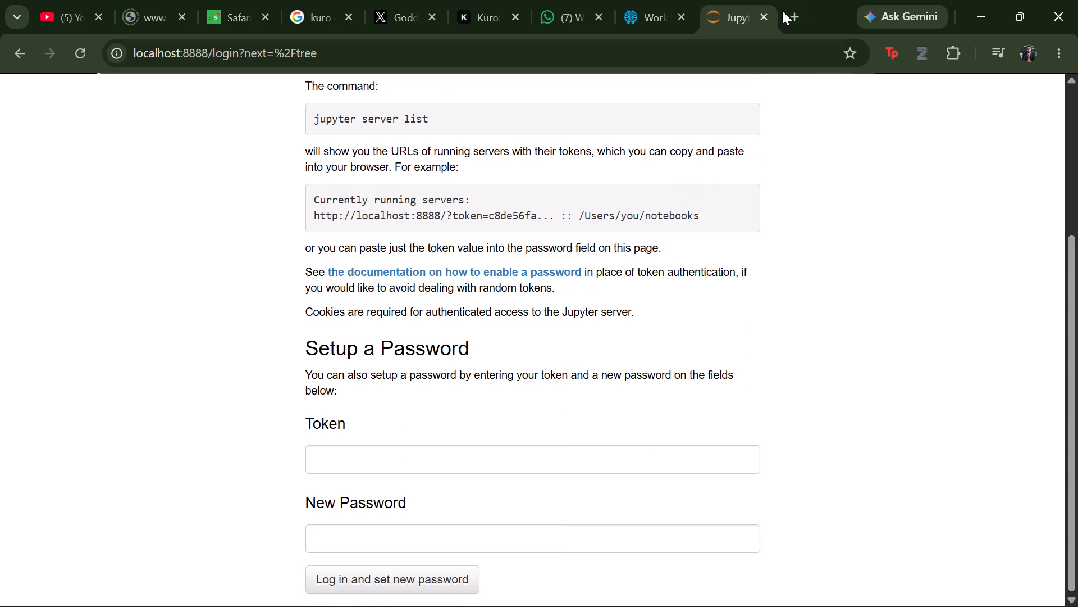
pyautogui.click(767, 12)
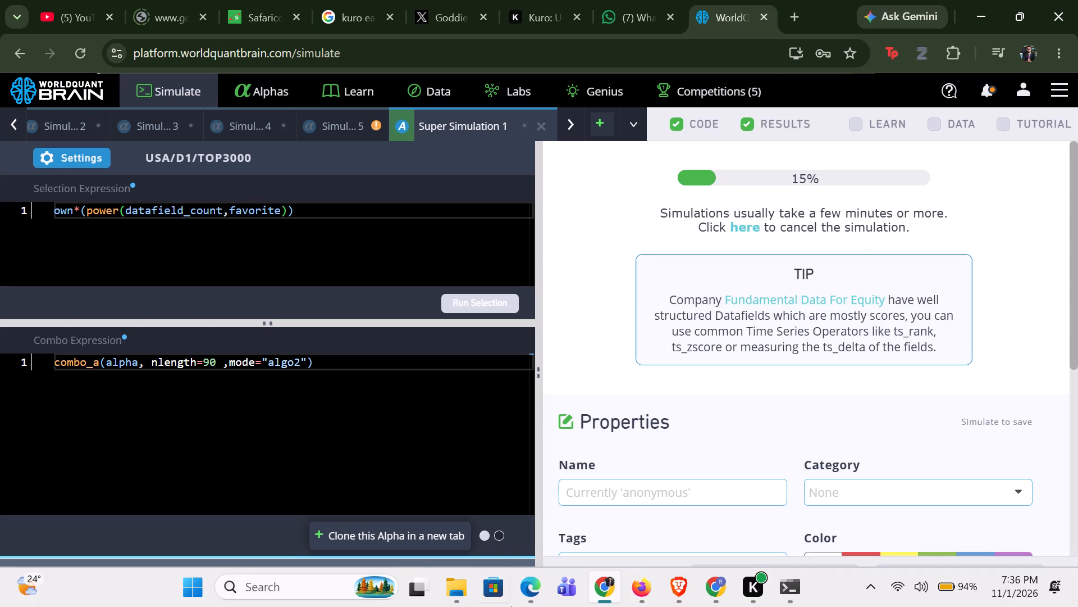
# Launch Jupyter Notebook again from the computer's recent searches.
pyautogui.click(276, 589)
pyautogui.click(334, 106)
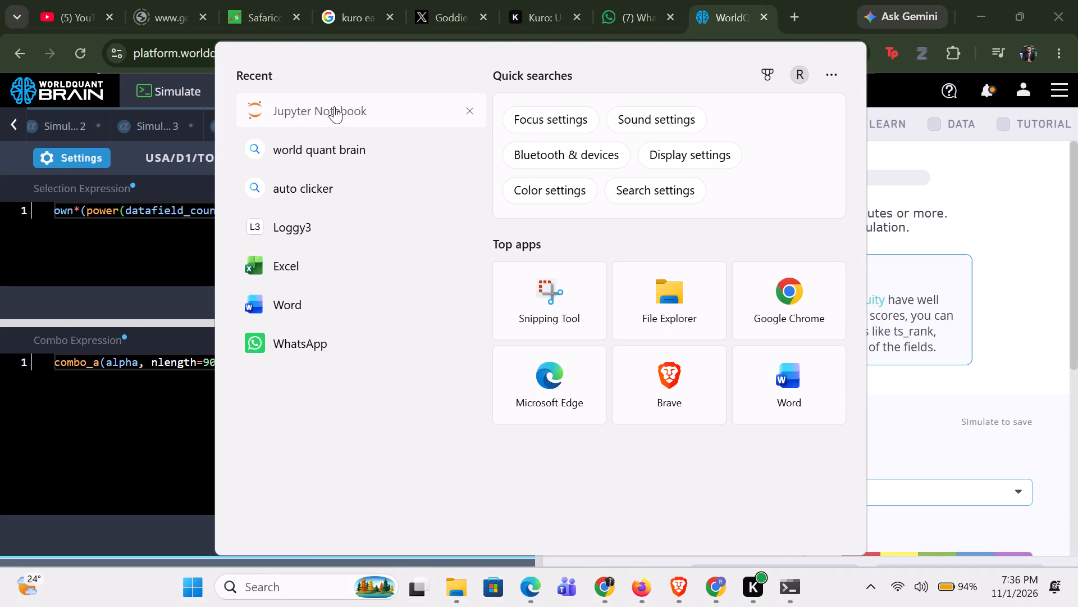
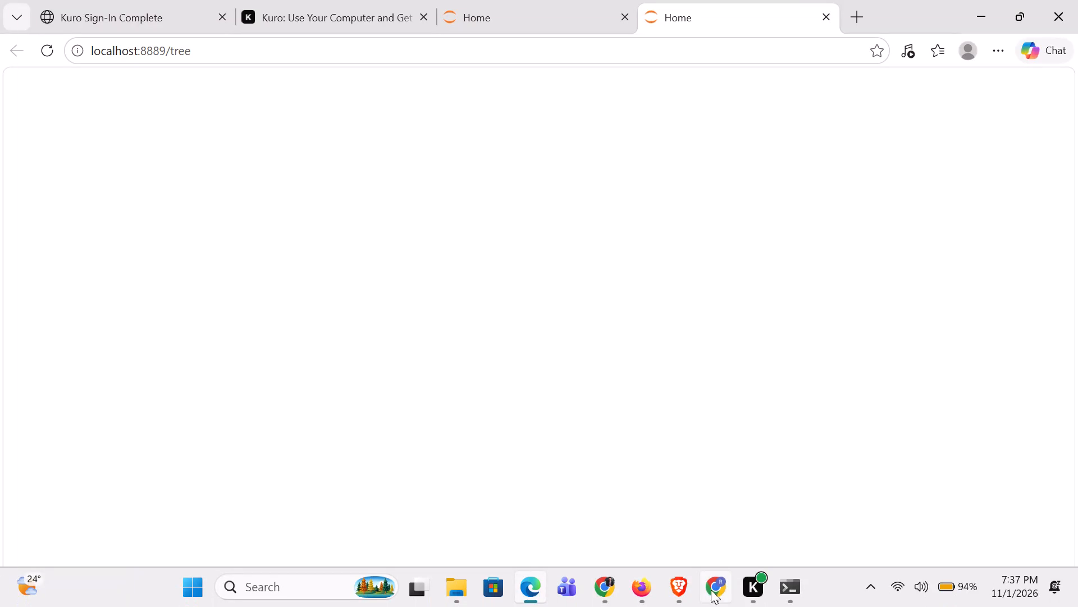
# Switch to Chrome, open the unsubmitted Alphas list in WorldQuant BRAIN and filter it by type Super.
pyautogui.click(604, 589)
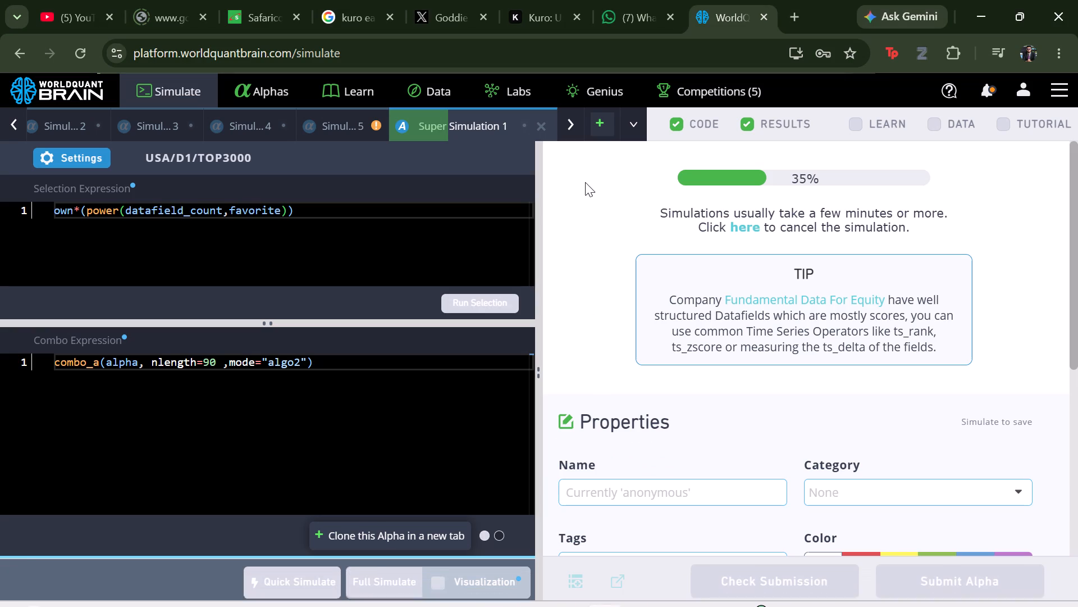
pyautogui.click(261, 84)
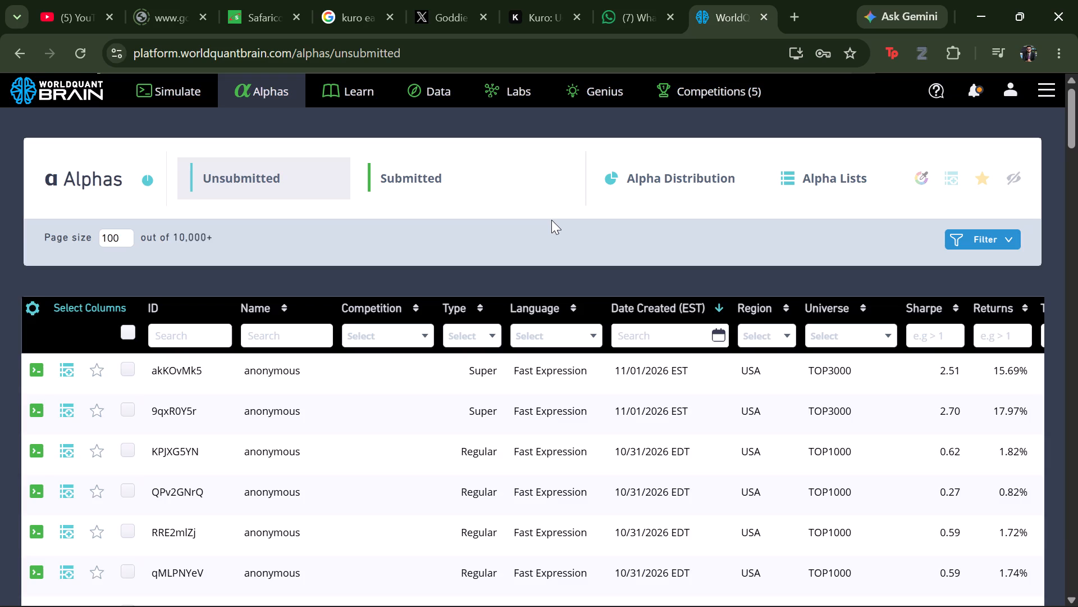
pyautogui.click(476, 337)
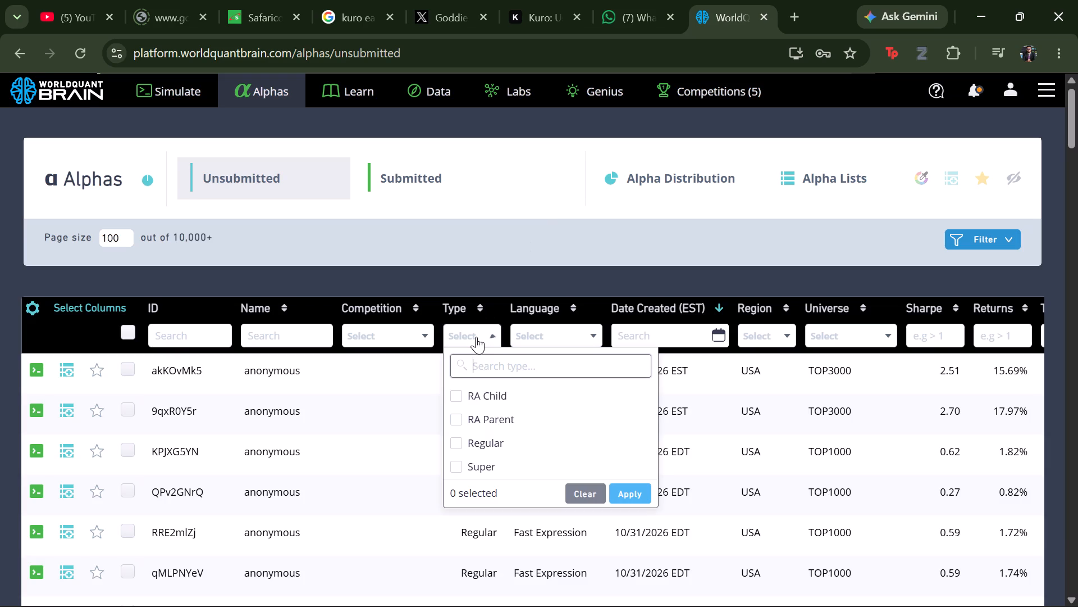
pyautogui.click(486, 462)
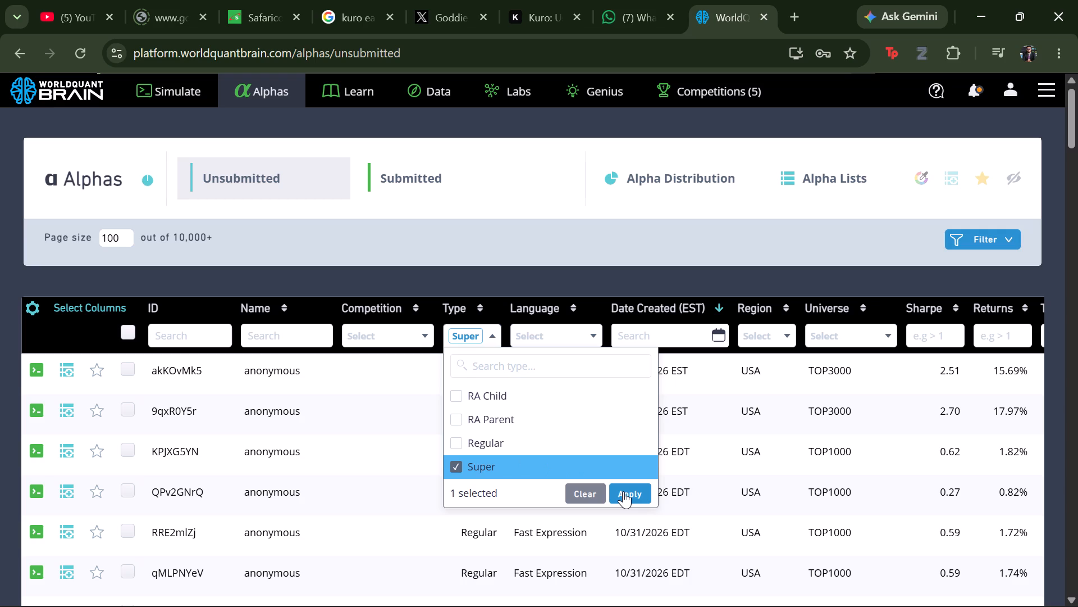
pyautogui.click(623, 491)
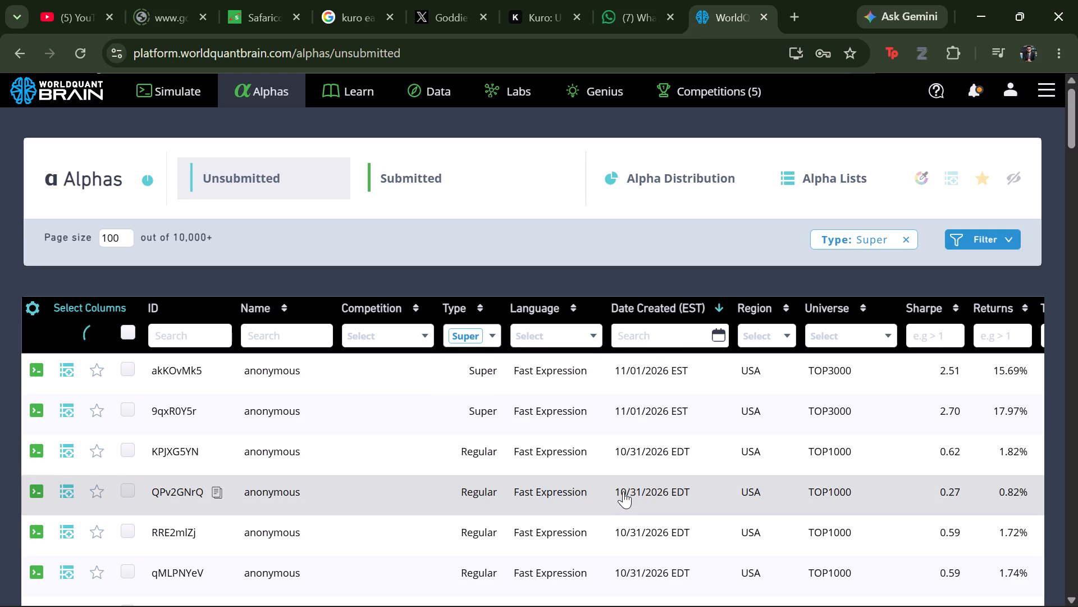
# Check the code and settings of the green-highlighted SuperAlpha named [+_+] and clone it into a new simulation.
pyautogui.scroll(-1, 623, 491)
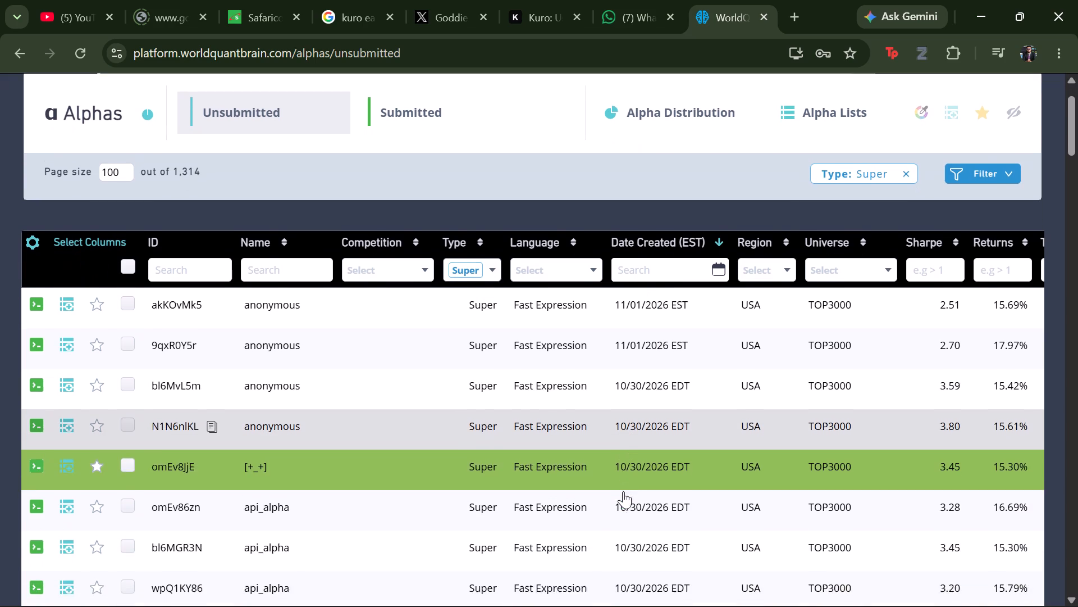
pyautogui.scroll(-1, 623, 491)
pyautogui.click(614, 407)
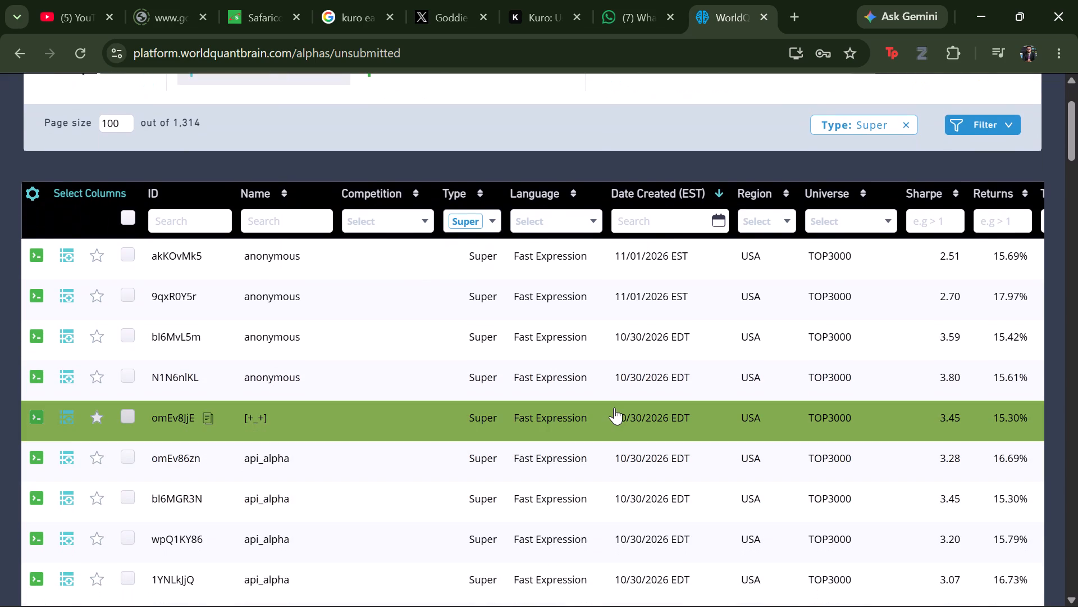
pyautogui.scroll(-2, 614, 407)
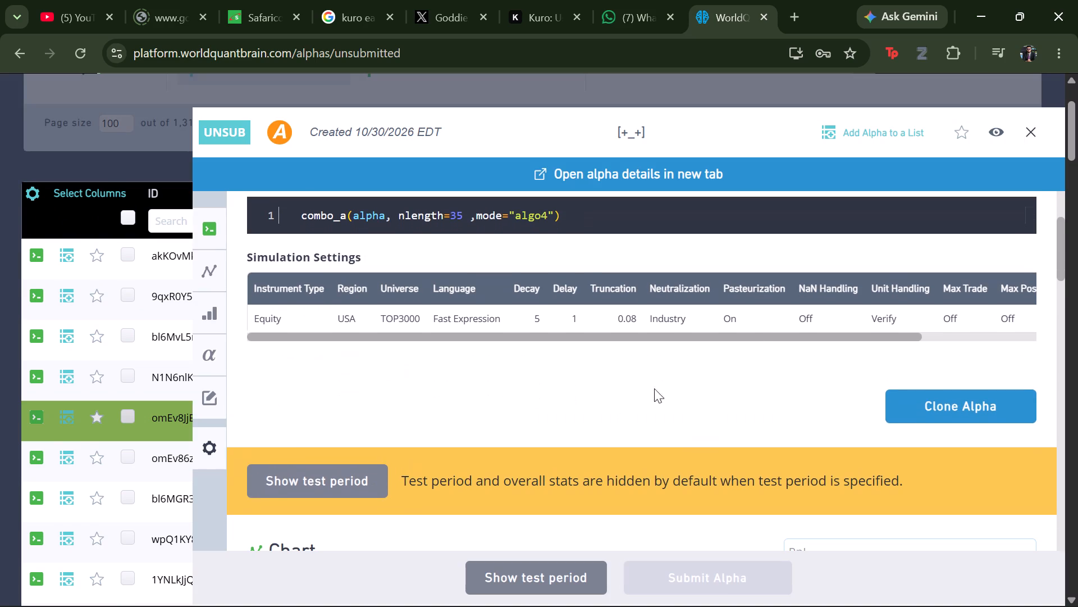
pyautogui.click(1035, 133)
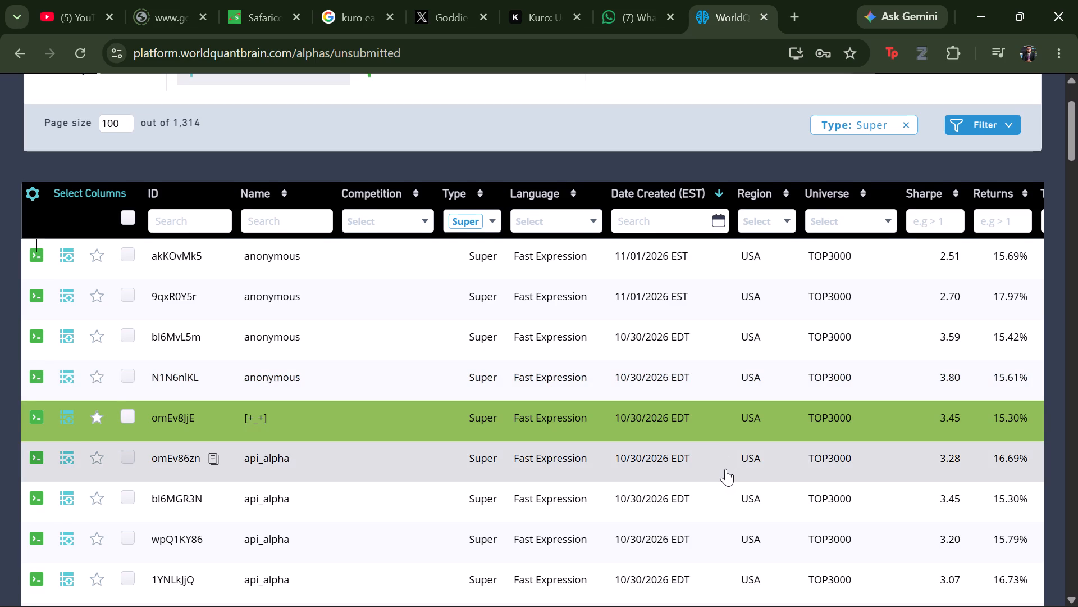
pyautogui.scroll(-1, 725, 469)
pyautogui.click(726, 365)
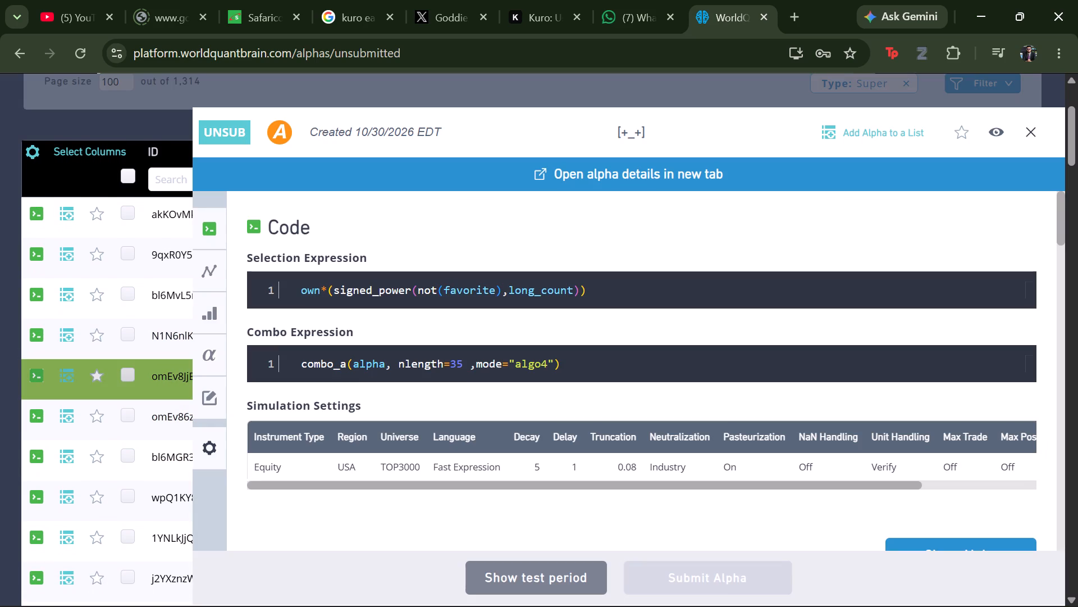
pyautogui.click(909, 537)
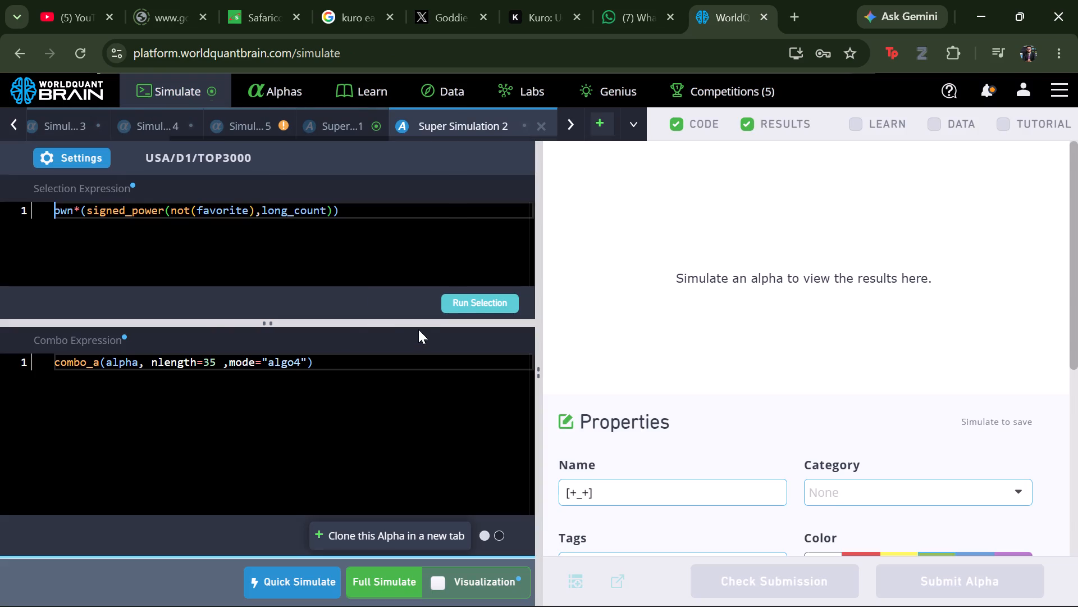
# In the cloned alpha's combo expression, set mode to "algo3" and nlength to 95.
pyautogui.click(304, 363)
pyautogui.press('BackSpace')
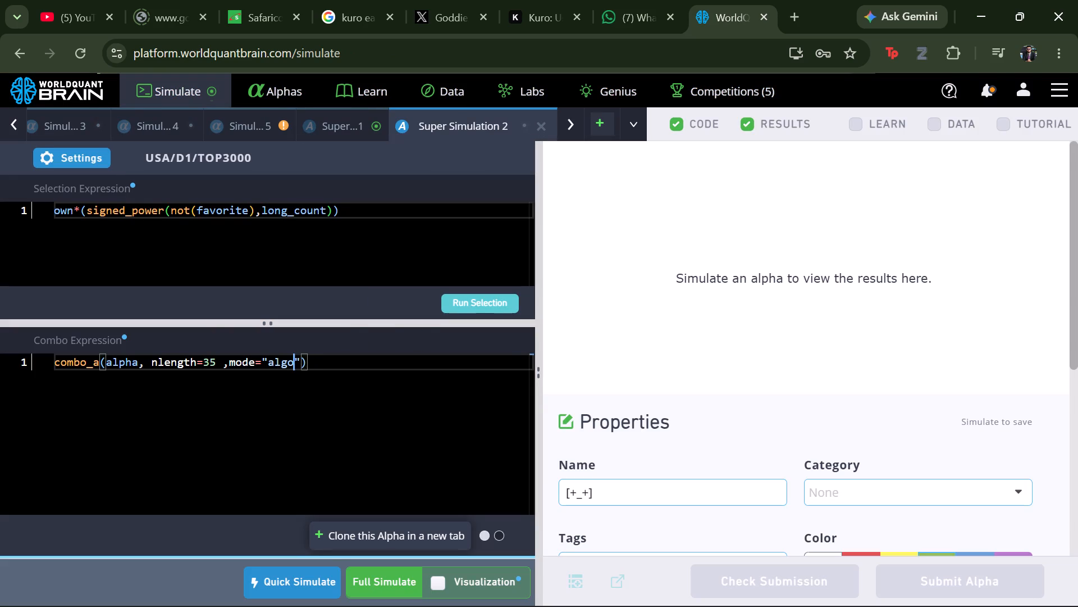
pyautogui.press('3')
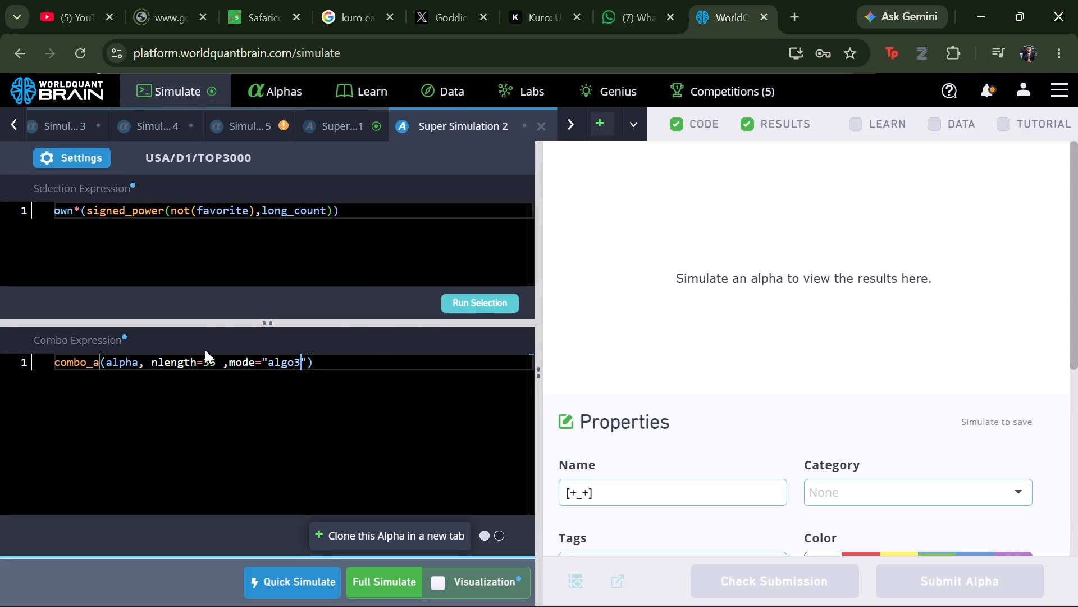
pyautogui.click(209, 357)
pyautogui.press('BackSpace')
pyautogui.press('9')
# Set Super Simulation 2's neutralization to Slow + Fast Factors, apply the settings and run a full simulation.
pyautogui.click(60, 152)
pyautogui.click(372, 464)
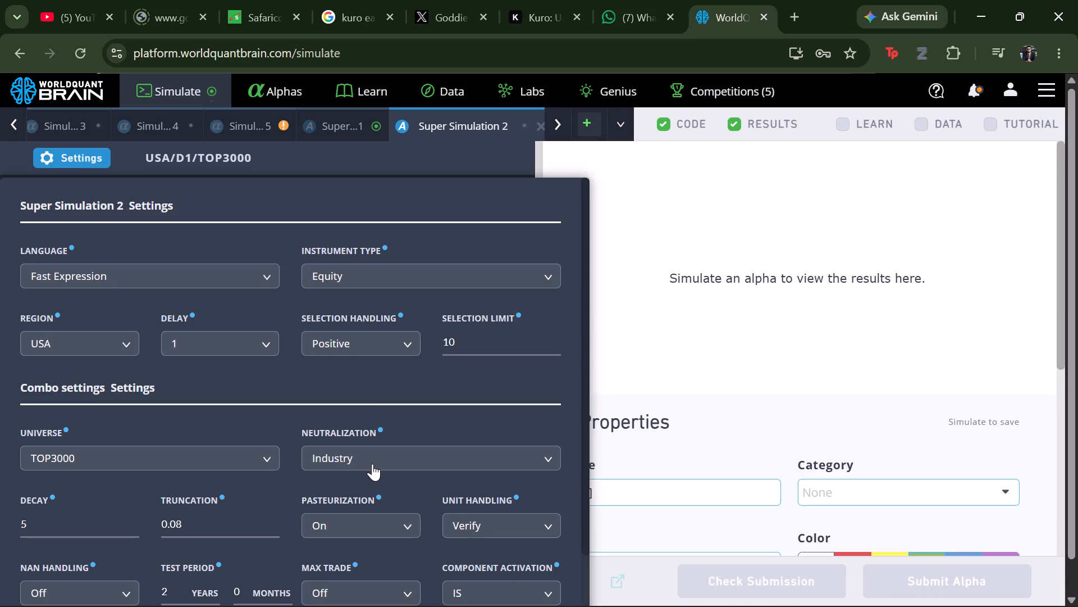
pyautogui.scroll(-4, 371, 527)
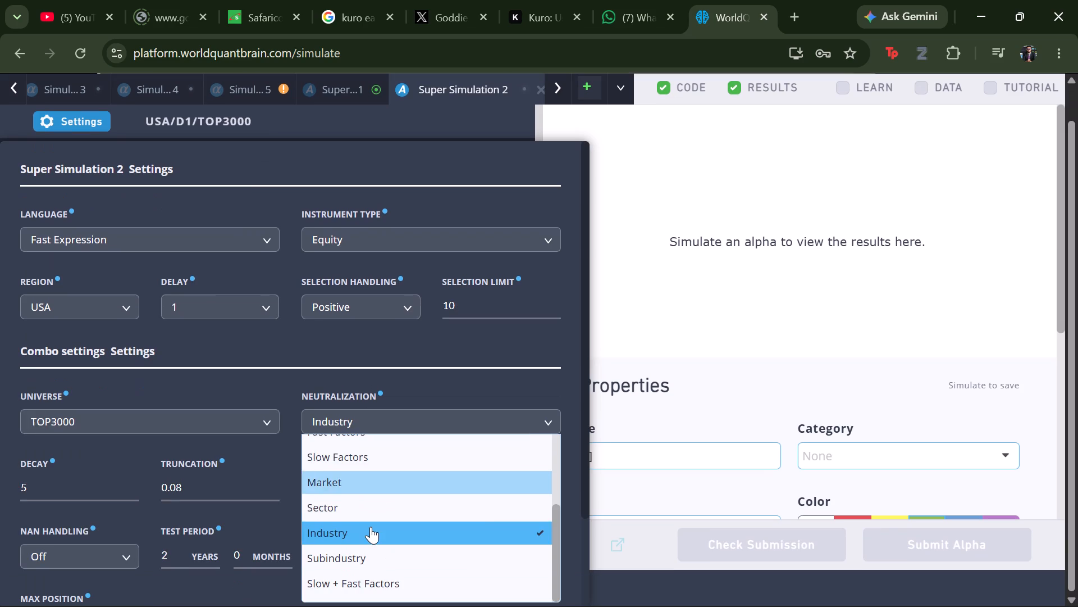
pyautogui.scroll(-1, 371, 527)
pyautogui.click(333, 588)
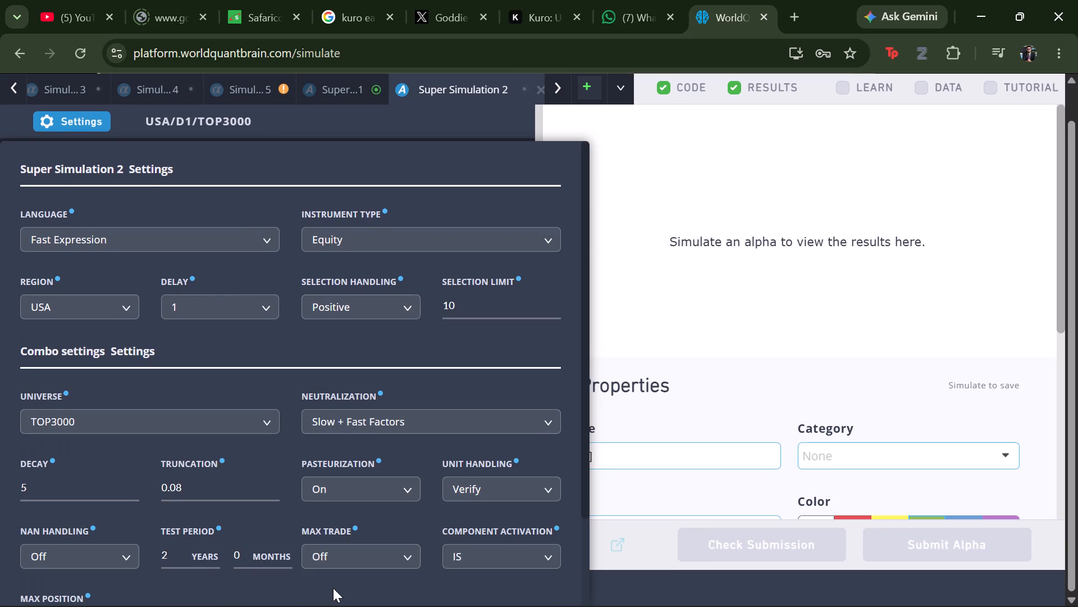
pyautogui.scroll(-4, 423, 558)
pyautogui.click(445, 566)
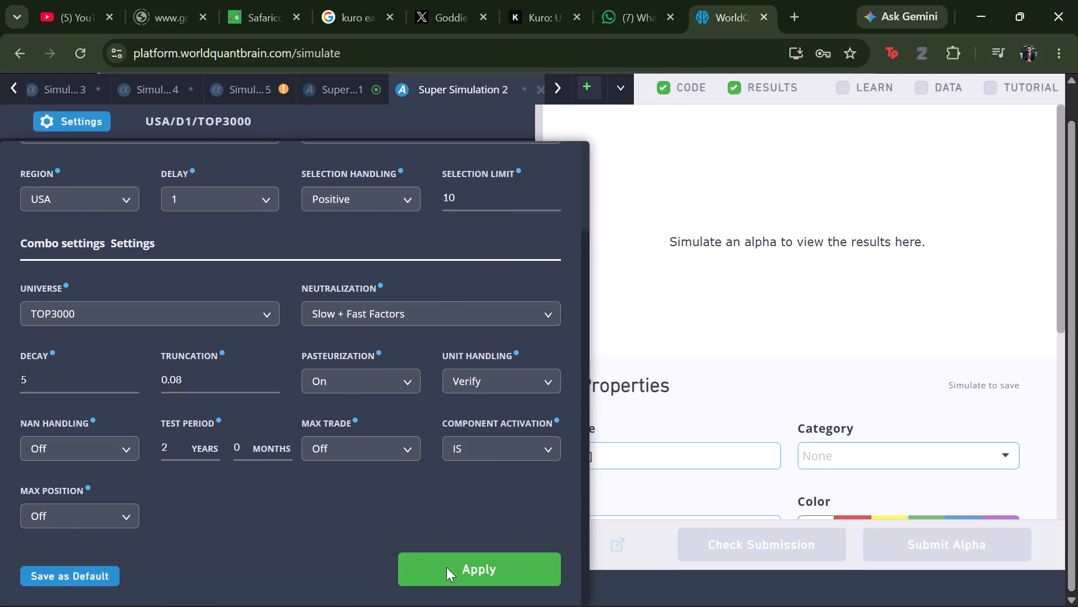
pyautogui.click(377, 584)
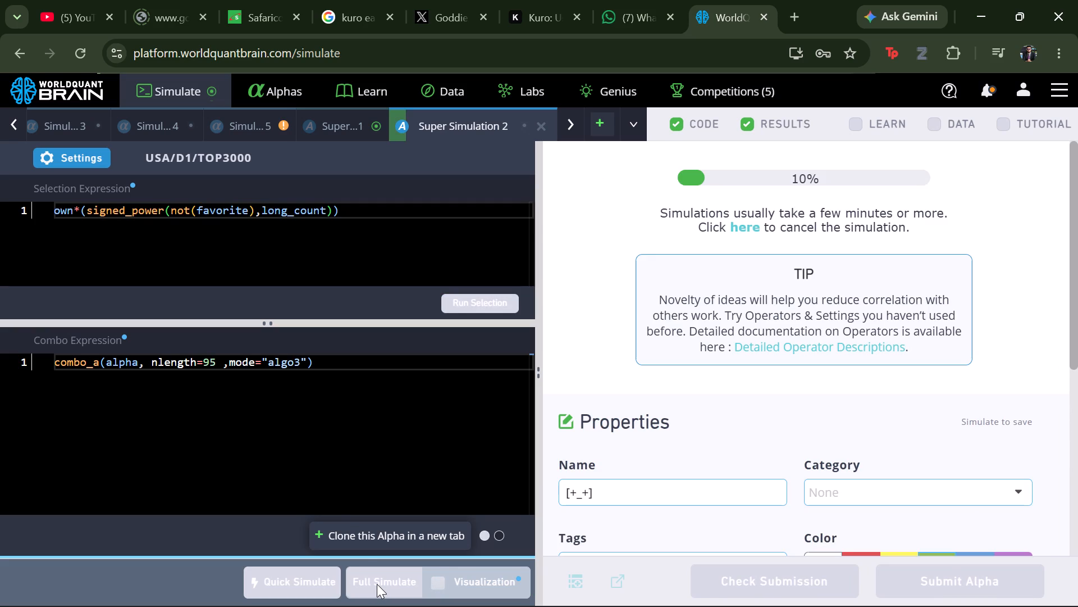
# Reveal the test period for Super Simulation 1 and examine its IS-period summary and Prod Correlation.
pyautogui.click(341, 121)
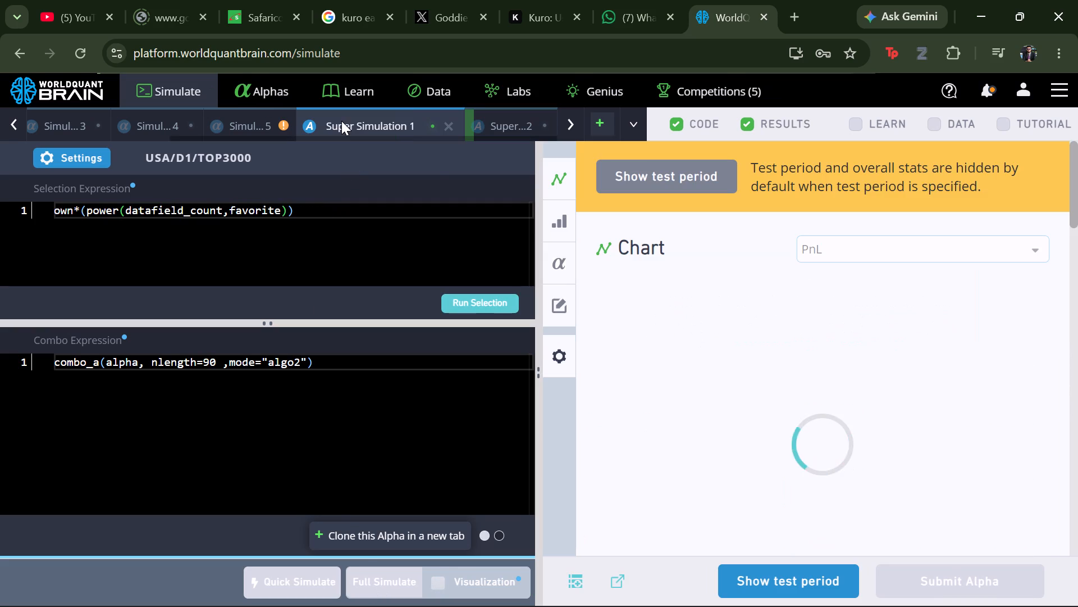
pyautogui.click(772, 577)
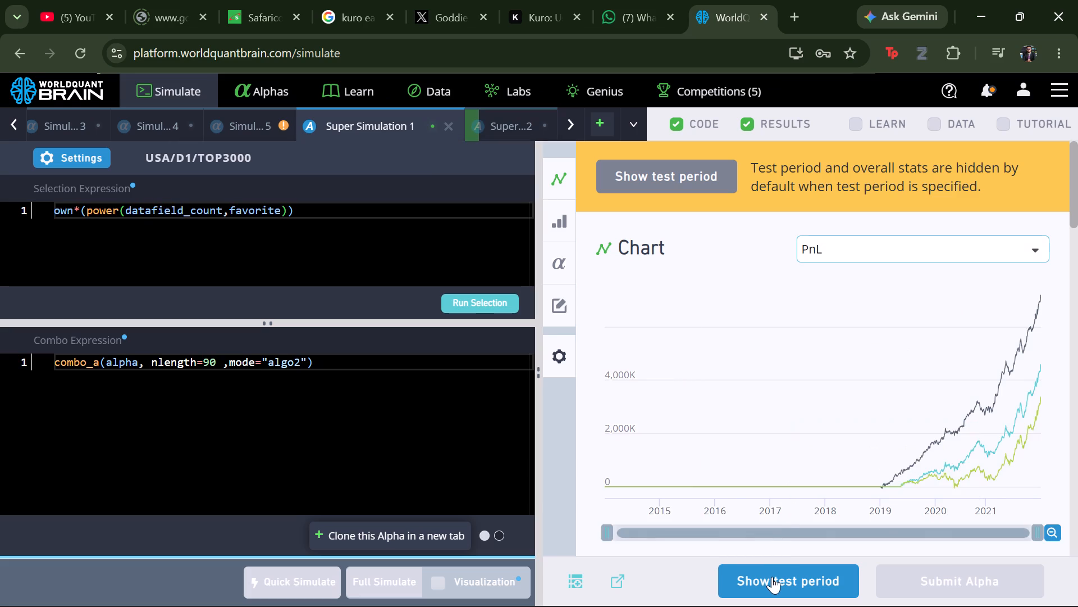
pyautogui.scroll(-4, 824, 482)
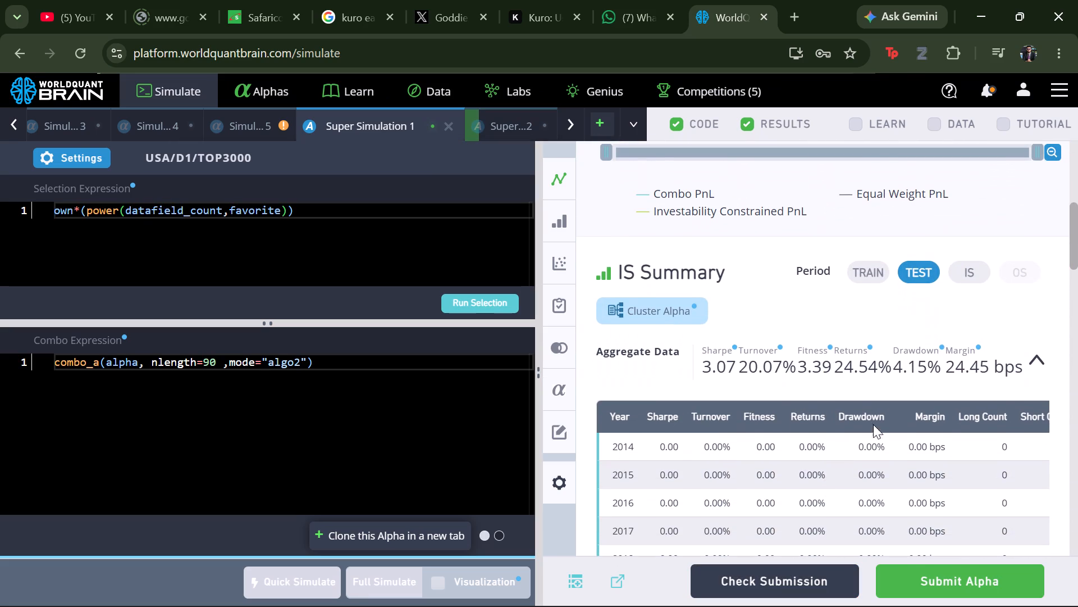
pyautogui.click(970, 271)
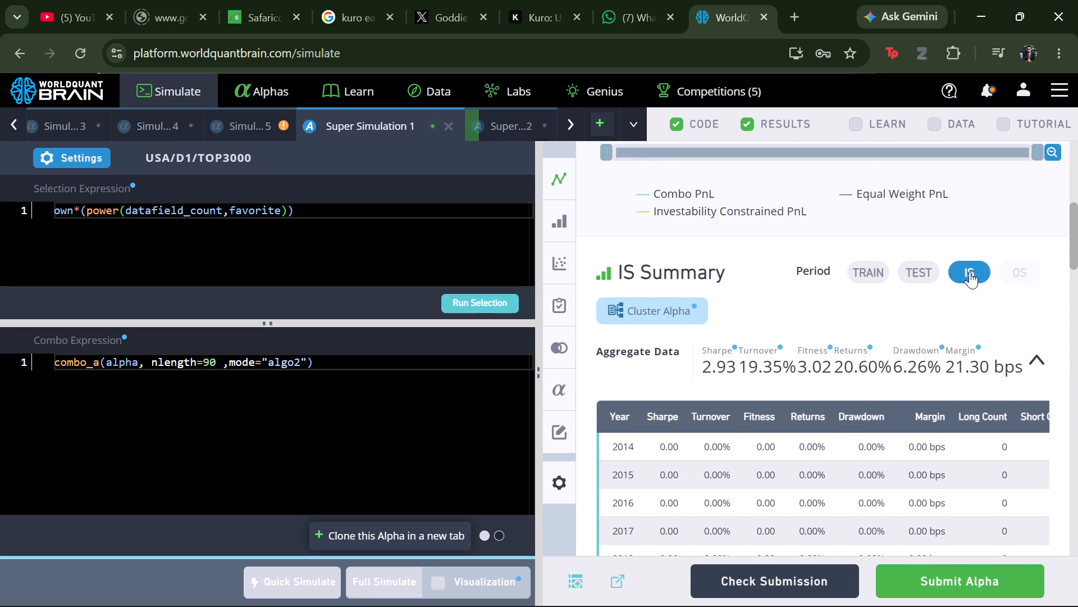
pyautogui.scroll(-4, 970, 271)
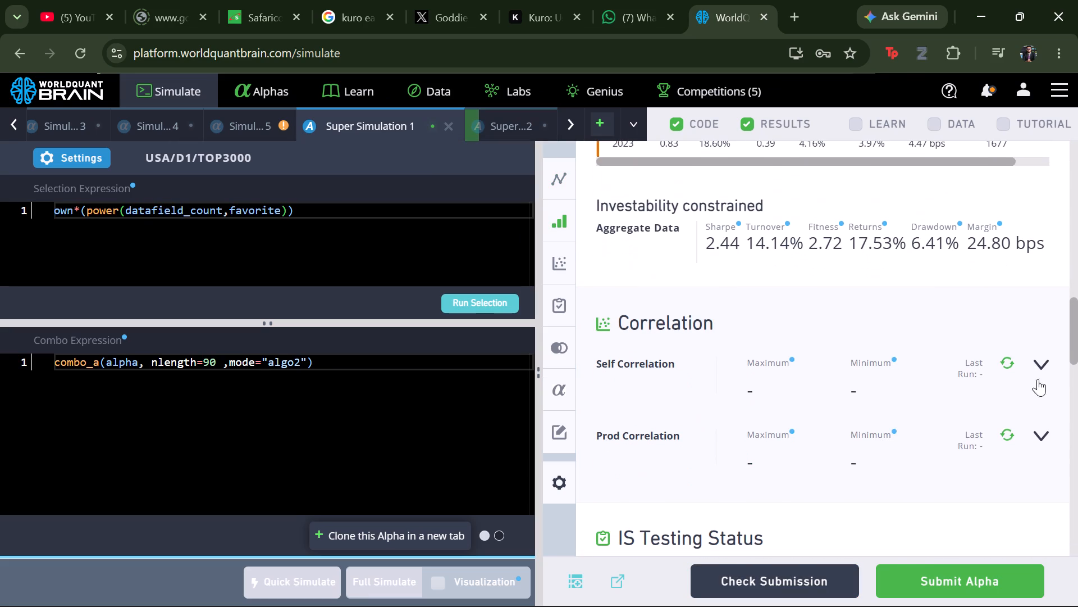
pyautogui.click(1043, 431)
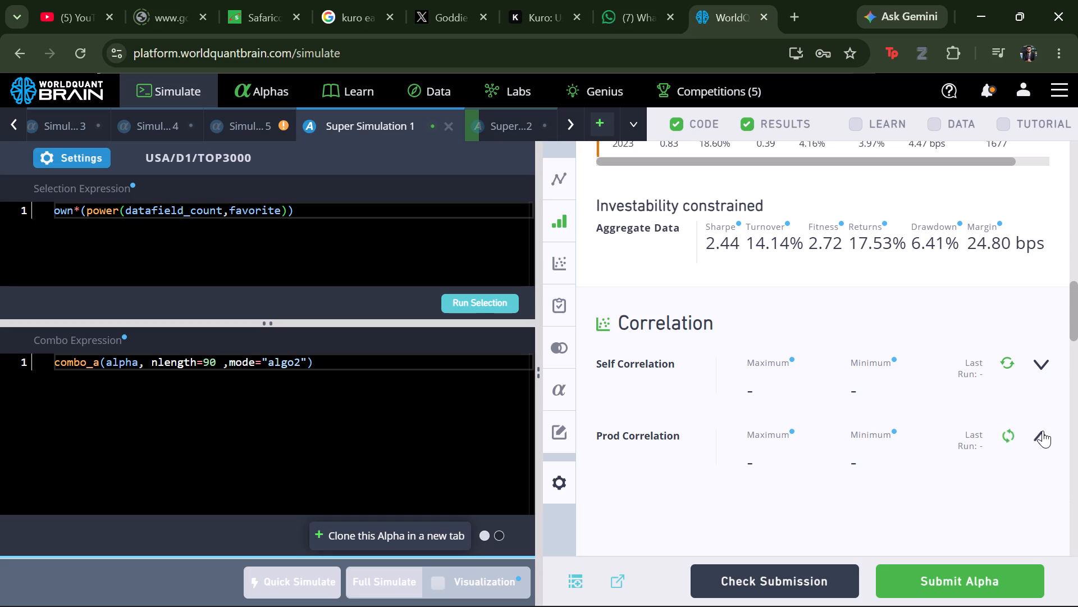
pyautogui.click(1023, 371)
pyautogui.scroll(-2, 1023, 371)
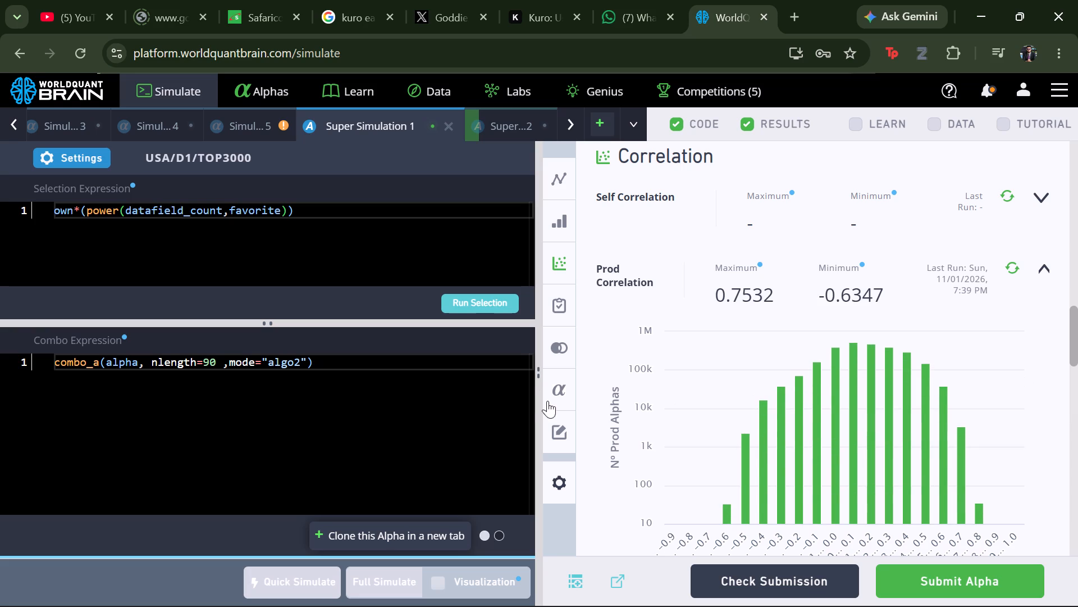
# Set Super Simulation 1's truncation to 0.5, apply the settings and run a full simulation.
pyautogui.click(97, 162)
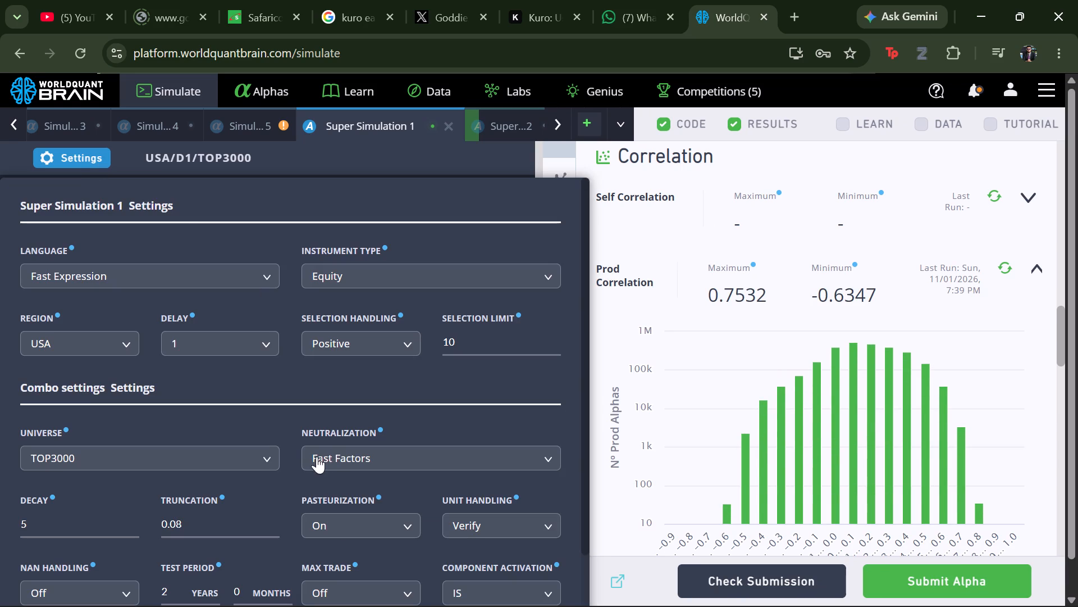
pyautogui.click(217, 523)
pyautogui.press('BackSpace')
pyautogui.press('BackSpace')
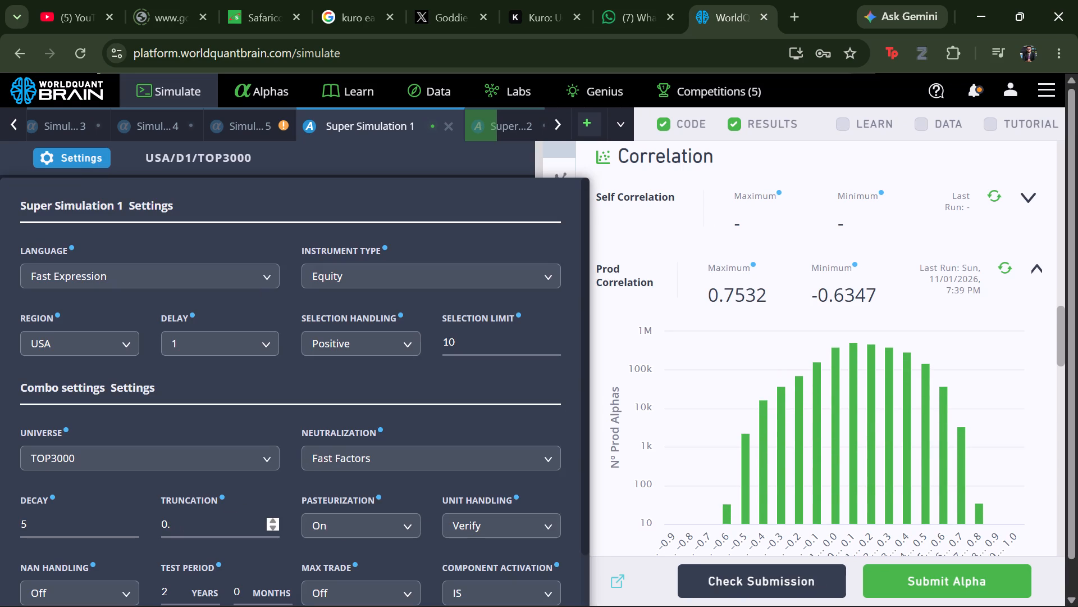
pyautogui.press('5')
pyautogui.scroll(-3, 217, 511)
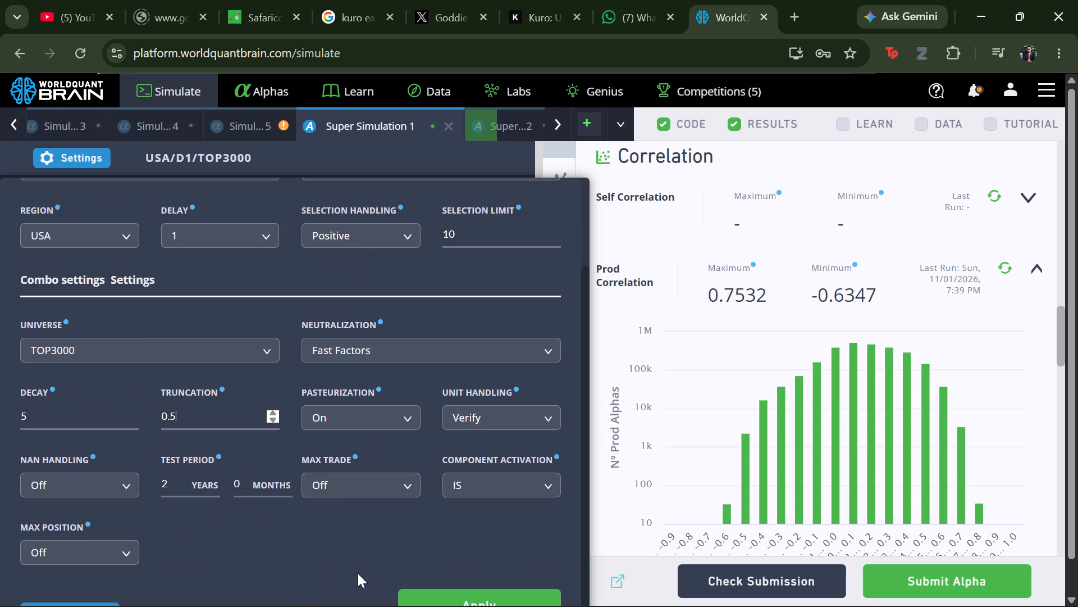
pyautogui.click(415, 592)
pyautogui.click(436, 596)
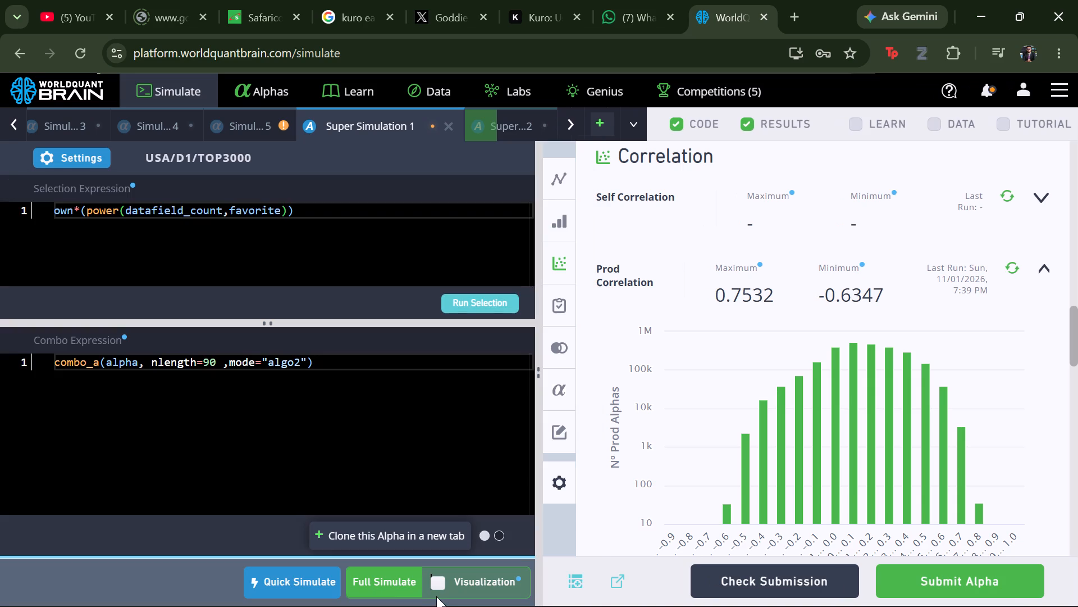
pyautogui.click(395, 582)
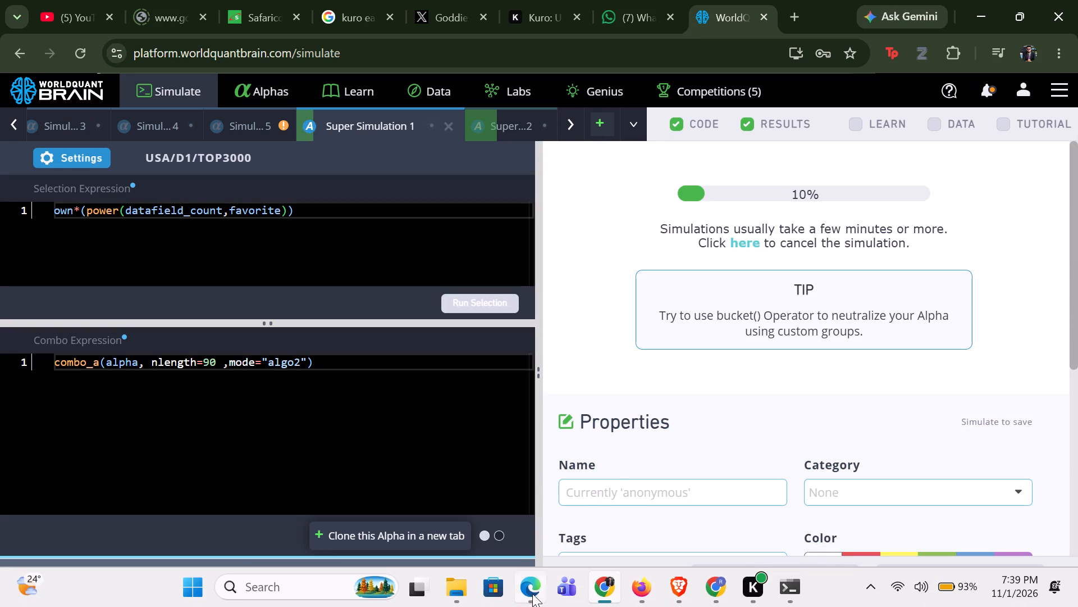
# Switch to Jupyter in Edge and open the QUANT folder inside Downloads.
pyautogui.click(537, 588)
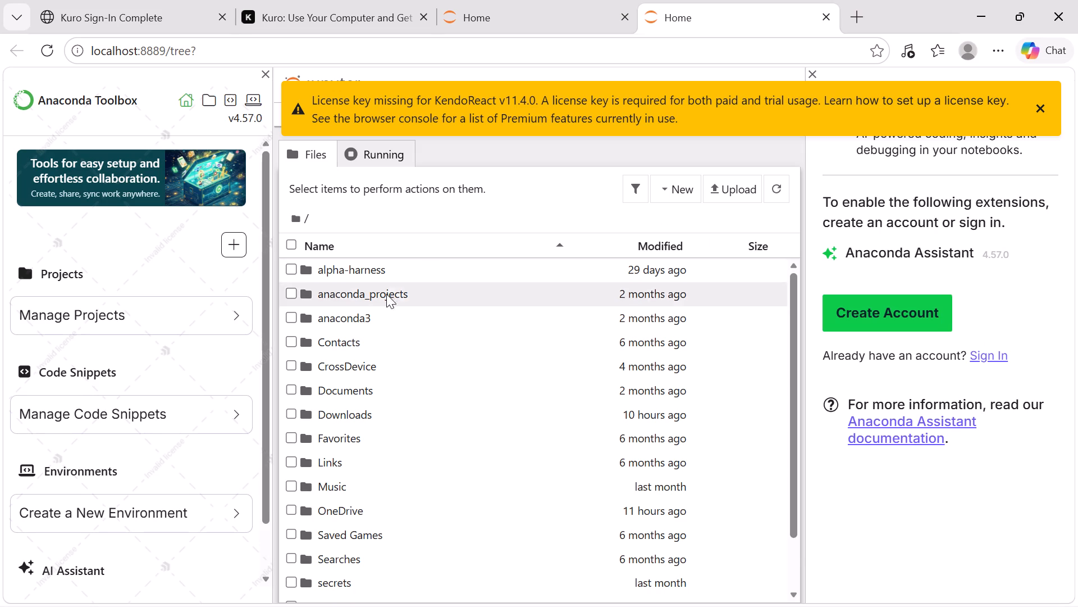
pyautogui.click(365, 413)
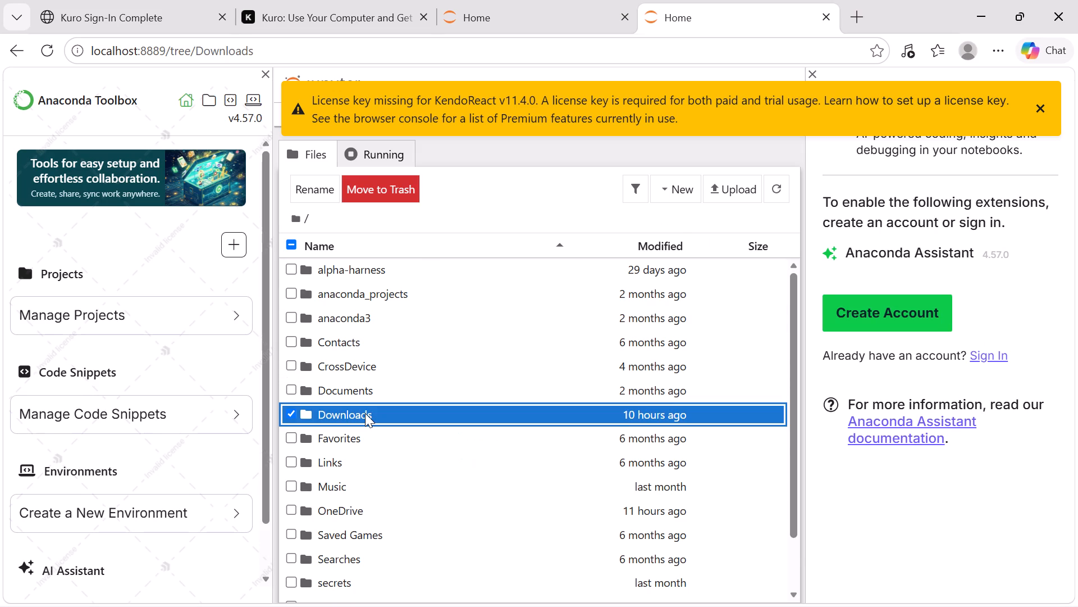
pyautogui.click(361, 372)
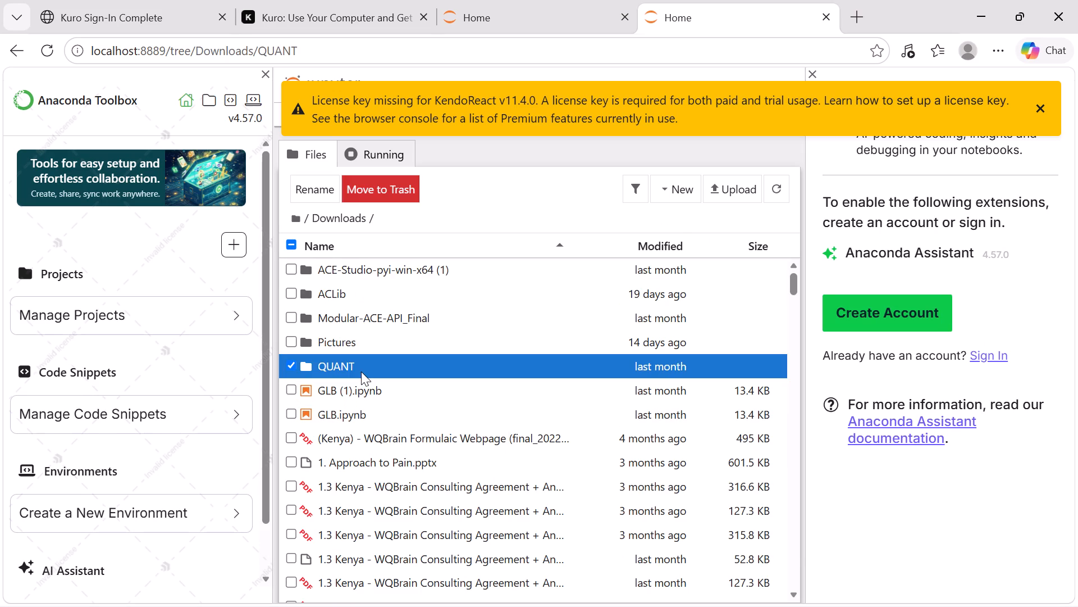
# Open the SUPERAlpha.ipynb notebook from the Modular-ACE-API folder and dismiss the KendoReact license notice.
pyautogui.click(390, 276)
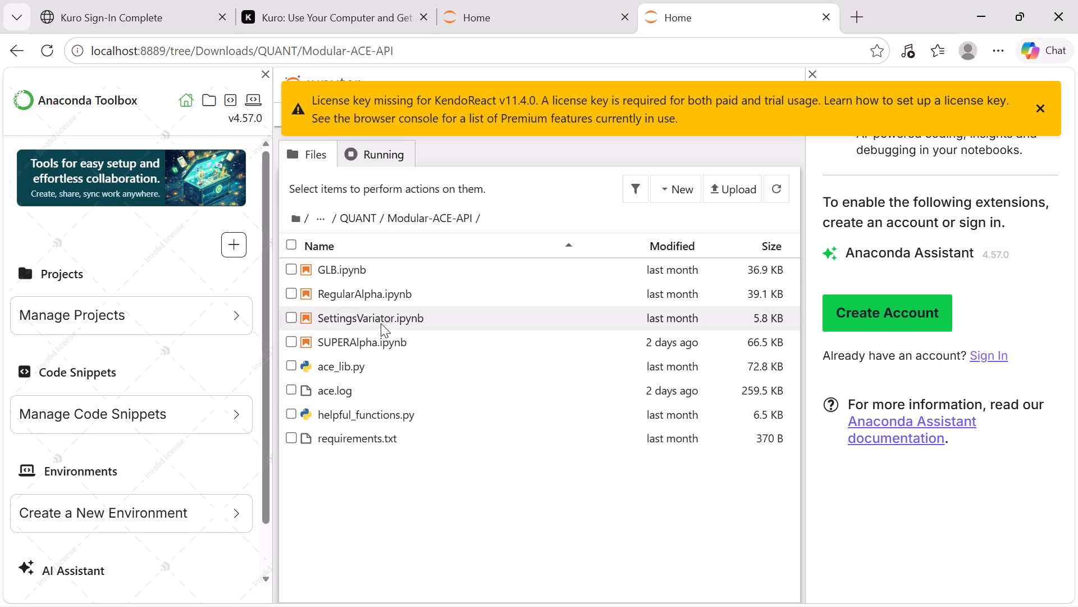
pyautogui.click(374, 346)
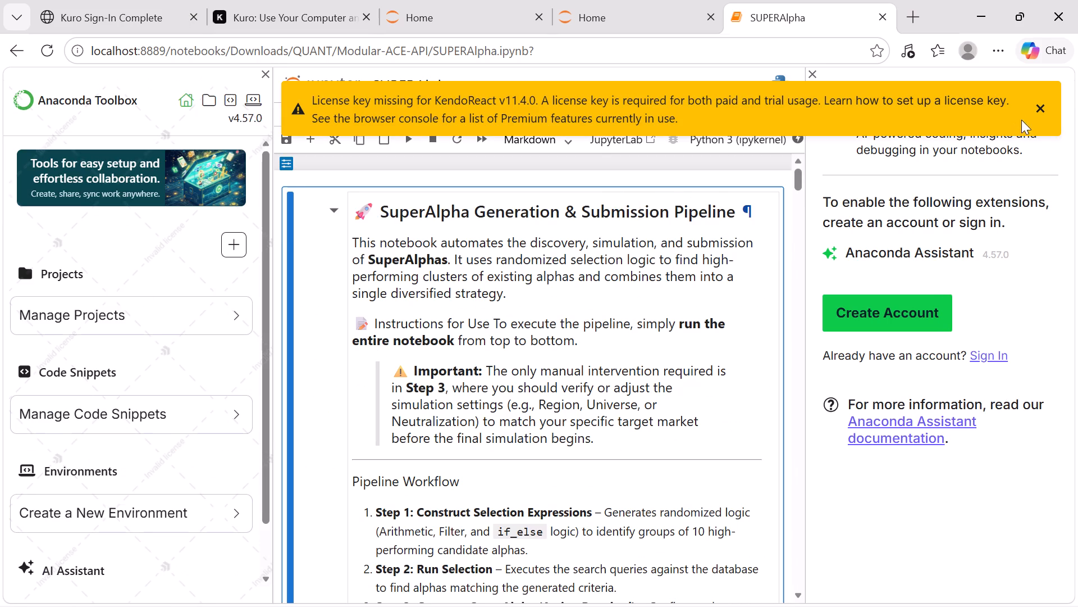
pyautogui.click(1039, 108)
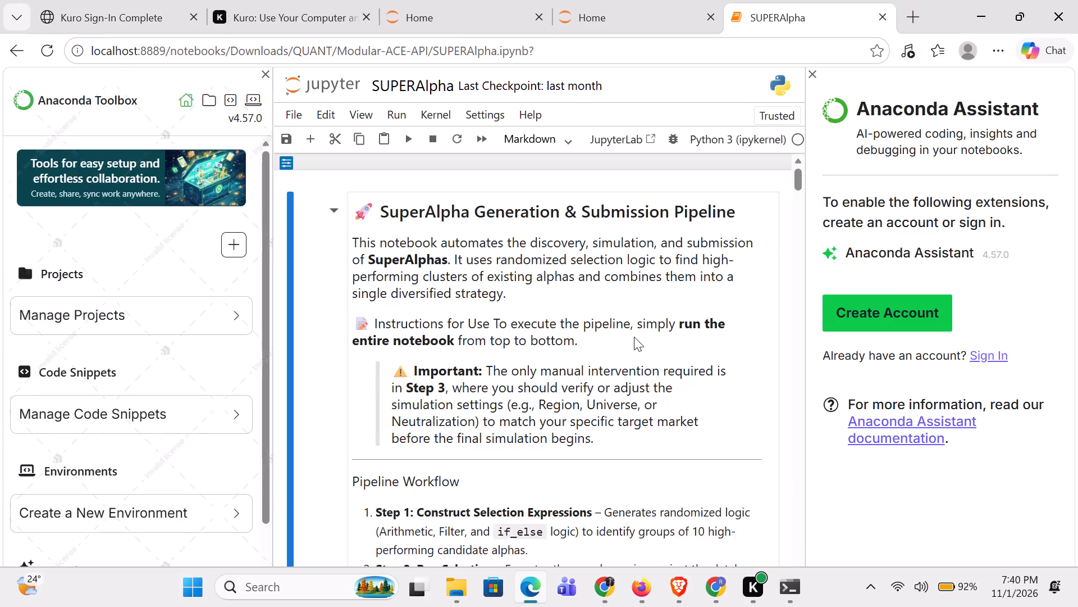
# Restart the kernel and run all cells of the SUPERAlpha notebook.
pyautogui.scroll(-6, 634, 337)
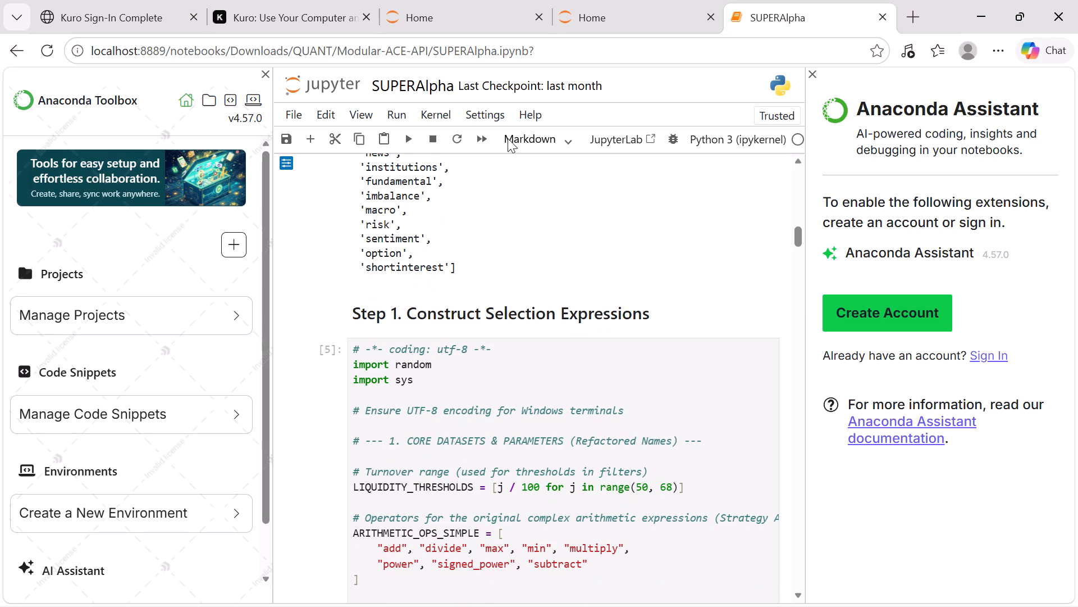
pyautogui.click(477, 146)
pyautogui.click(691, 384)
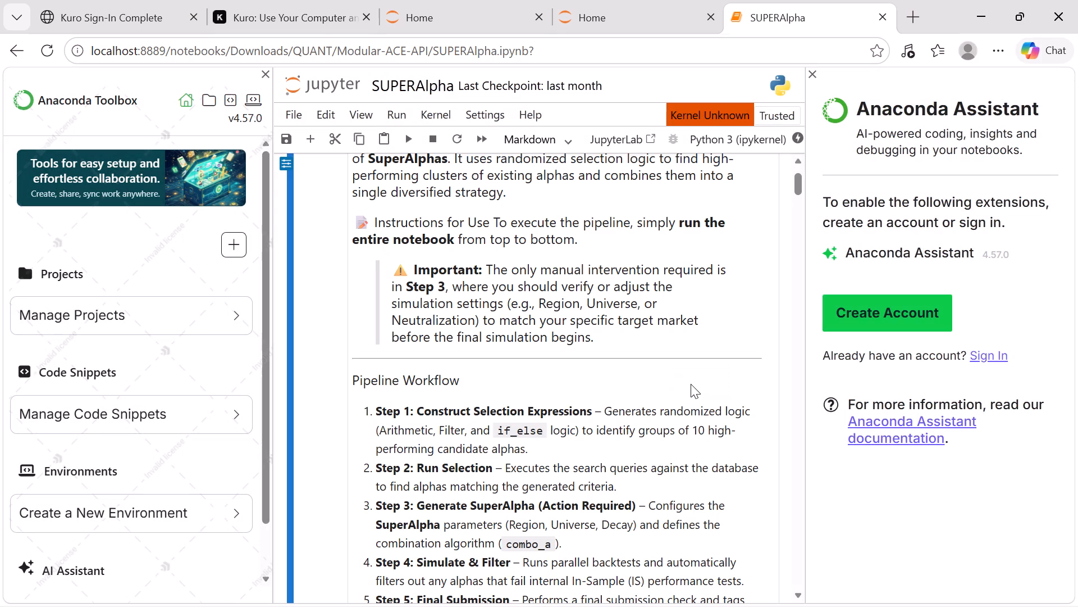
# Open the biometrics link output by the ace.start_session() cell and start the Persona identity verification, continuing on another device.
pyautogui.scroll(1, 657, 250)
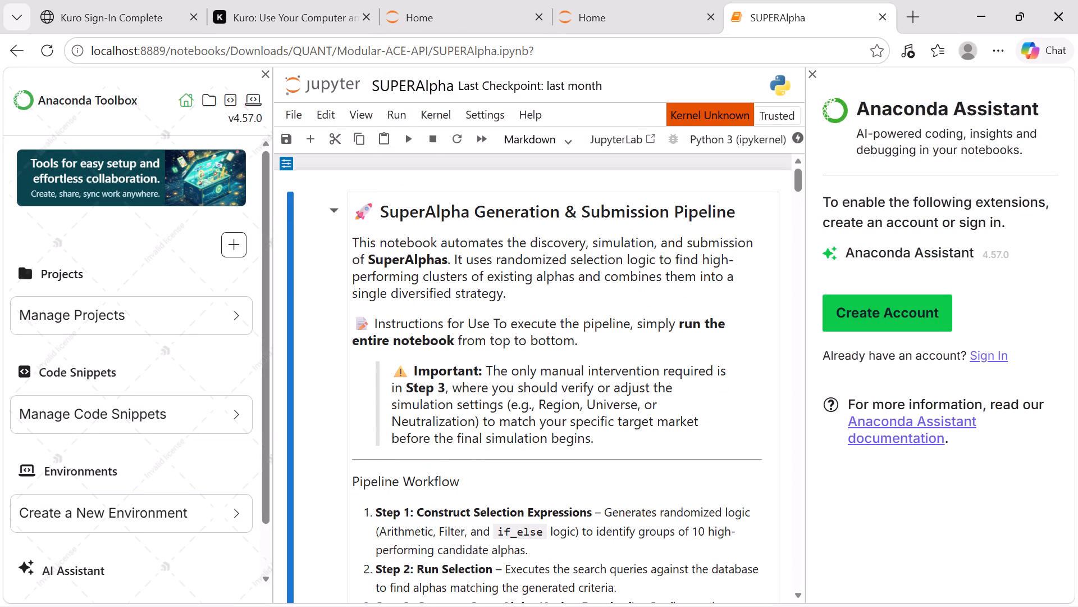
pyautogui.scroll(-1, 615, 307)
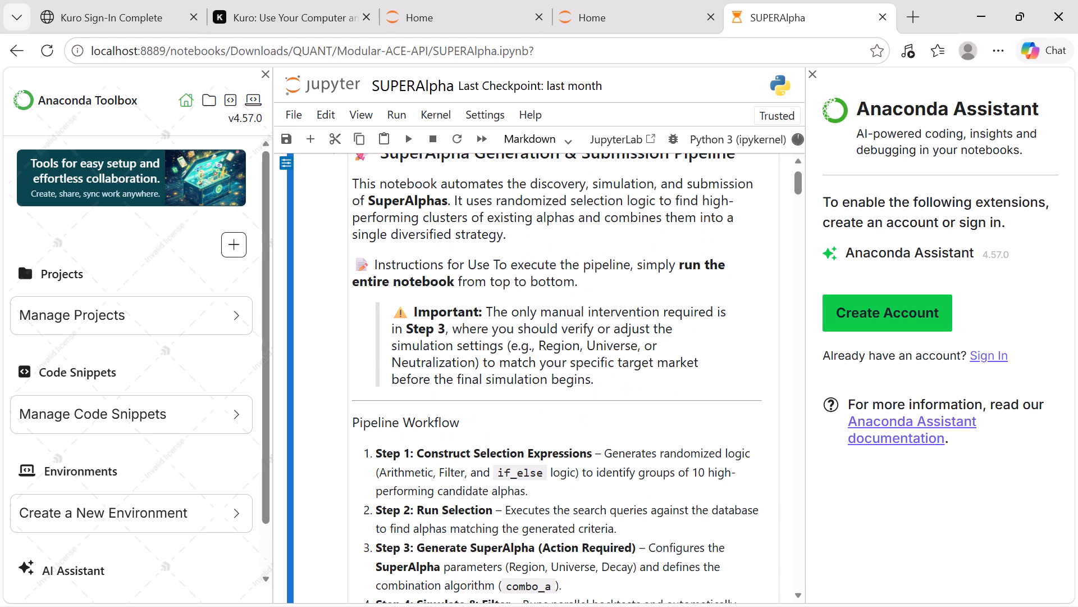
pyautogui.scroll(1, 615, 307)
pyautogui.scroll(-4, 615, 307)
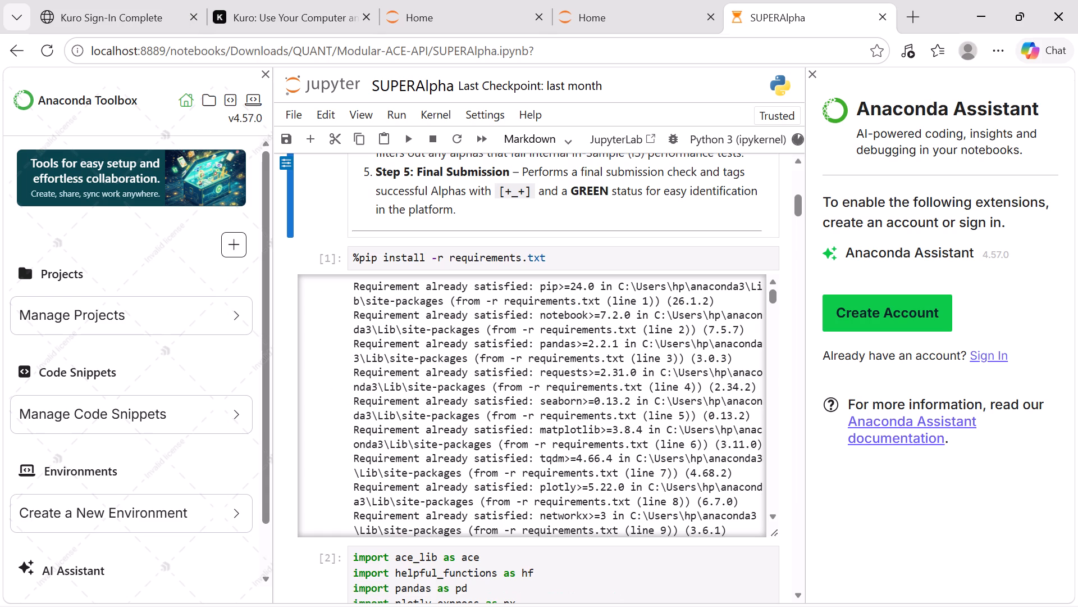
pyautogui.scroll(-2, 615, 307)
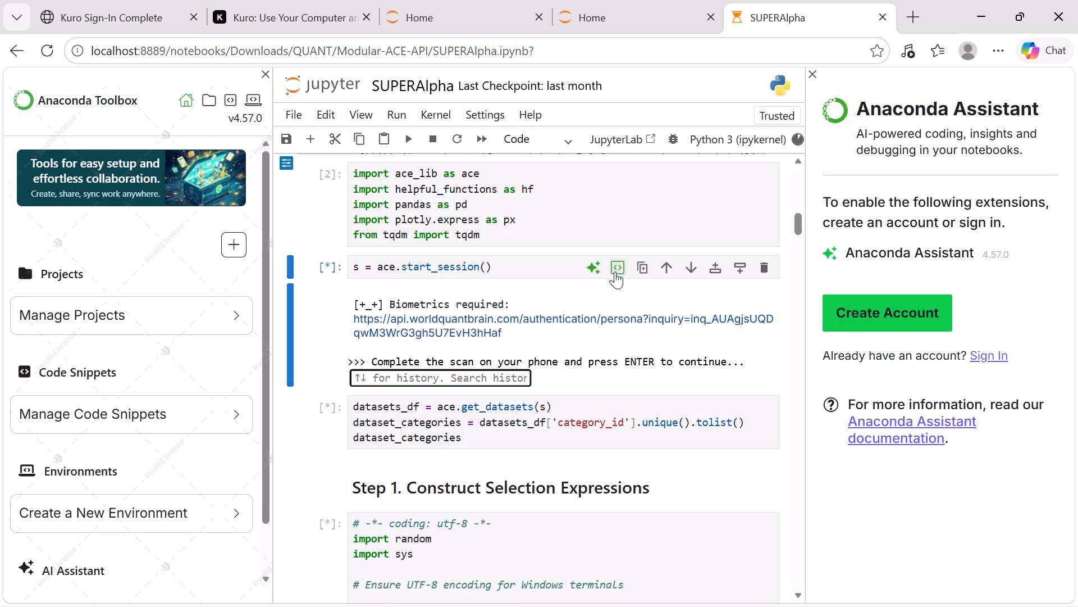
pyautogui.click(492, 323)
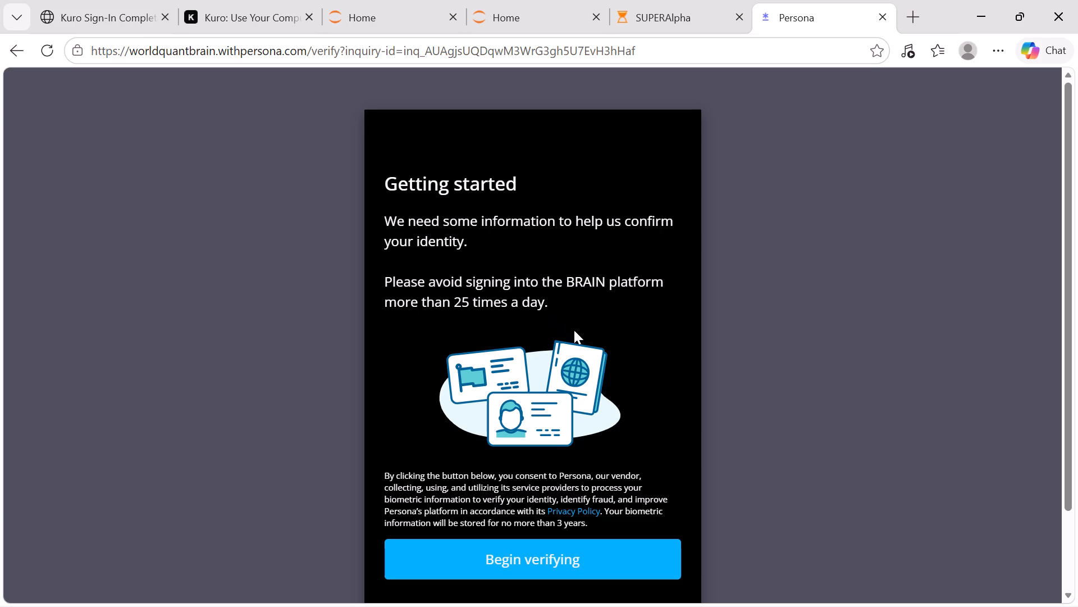
pyautogui.click(488, 551)
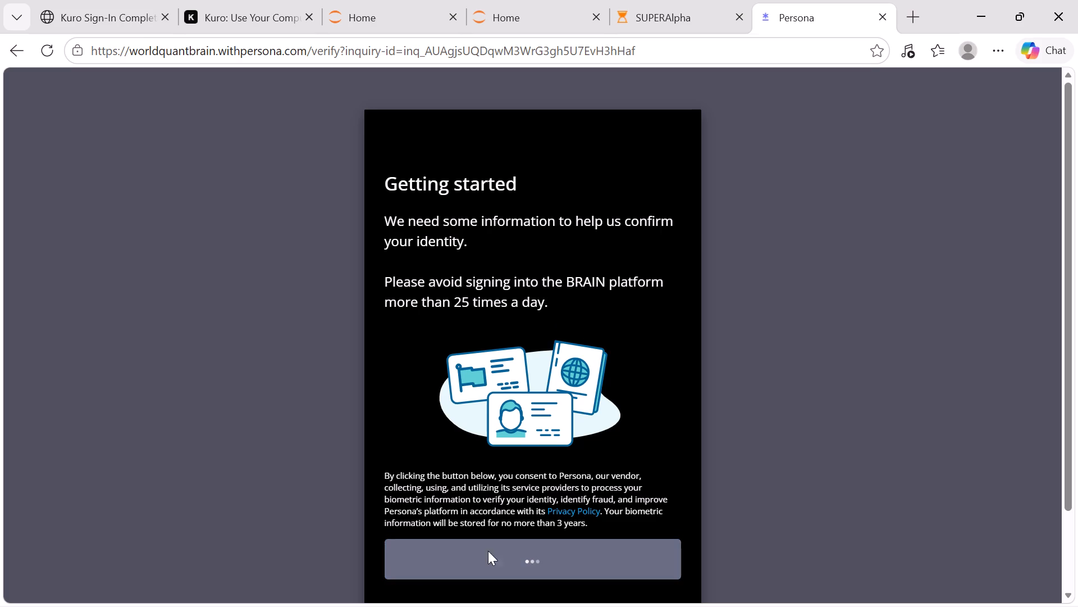
pyautogui.click(510, 510)
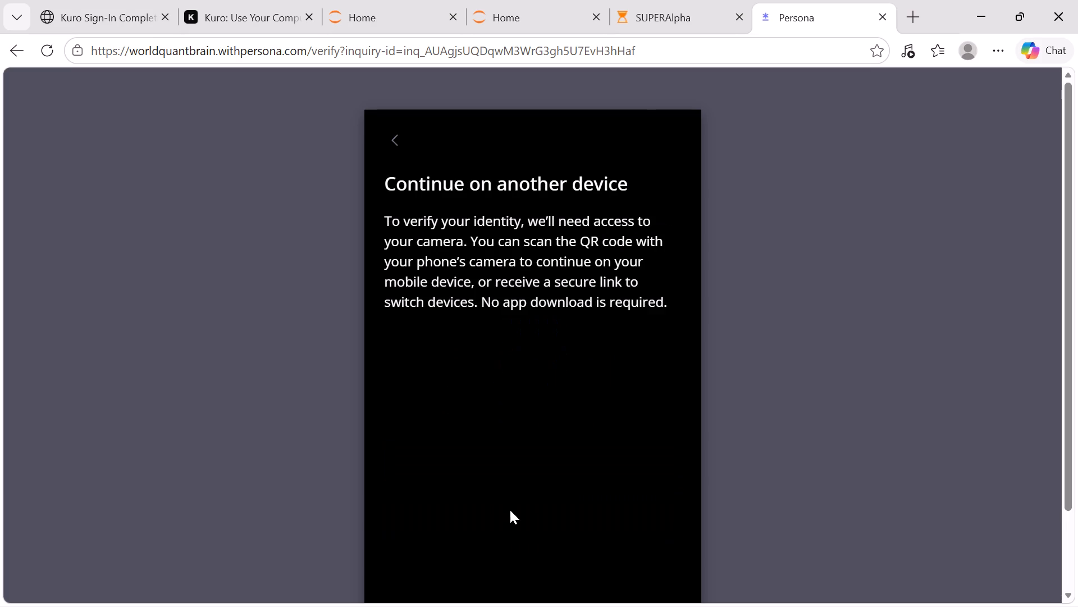
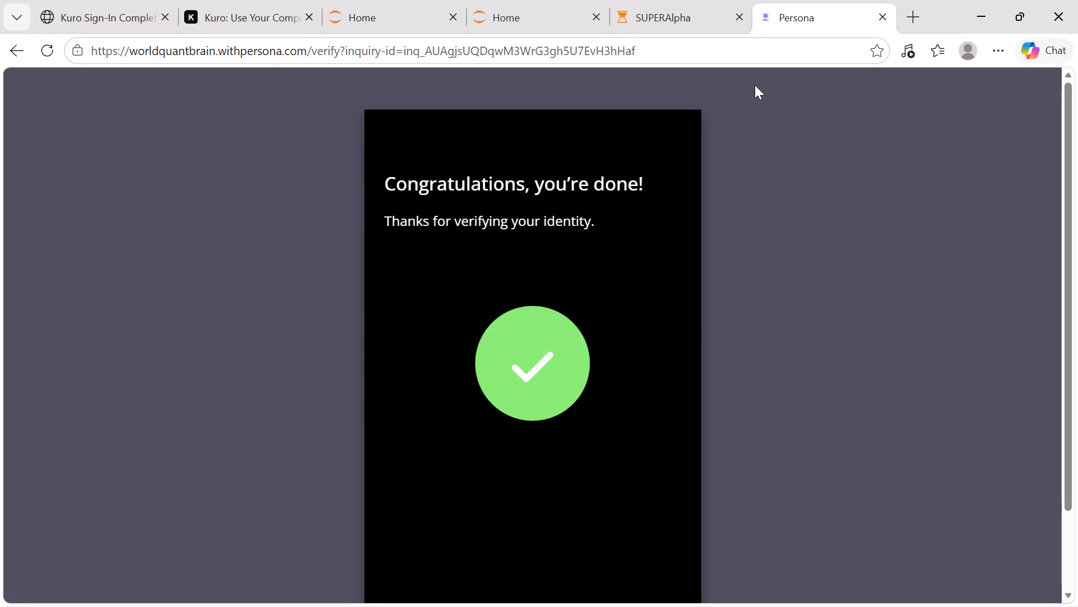
pyautogui.click(684, 0)
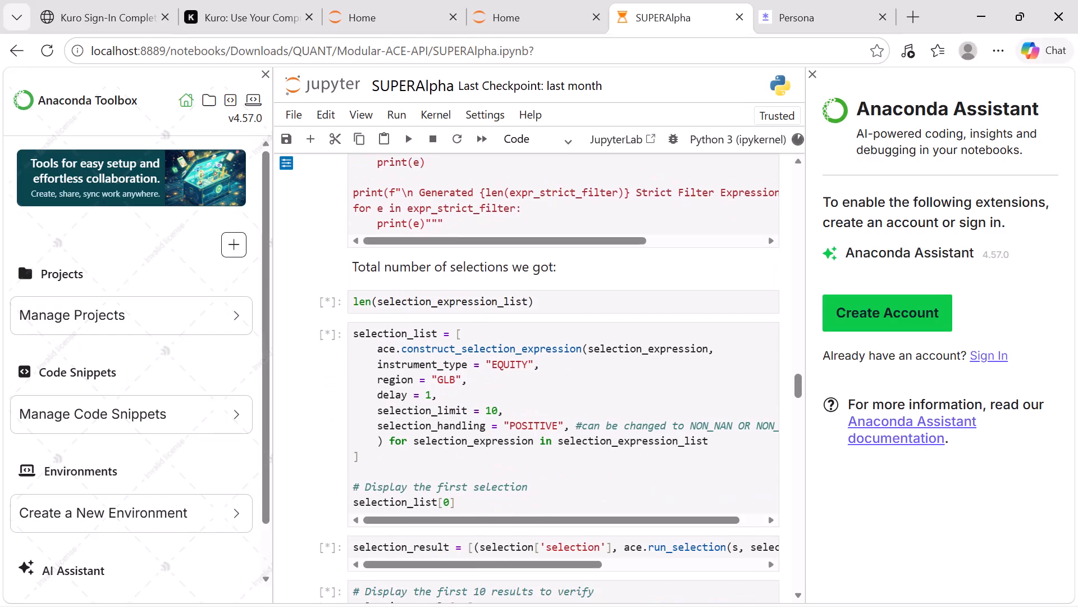
pyautogui.scroll(-3, 478, 370)
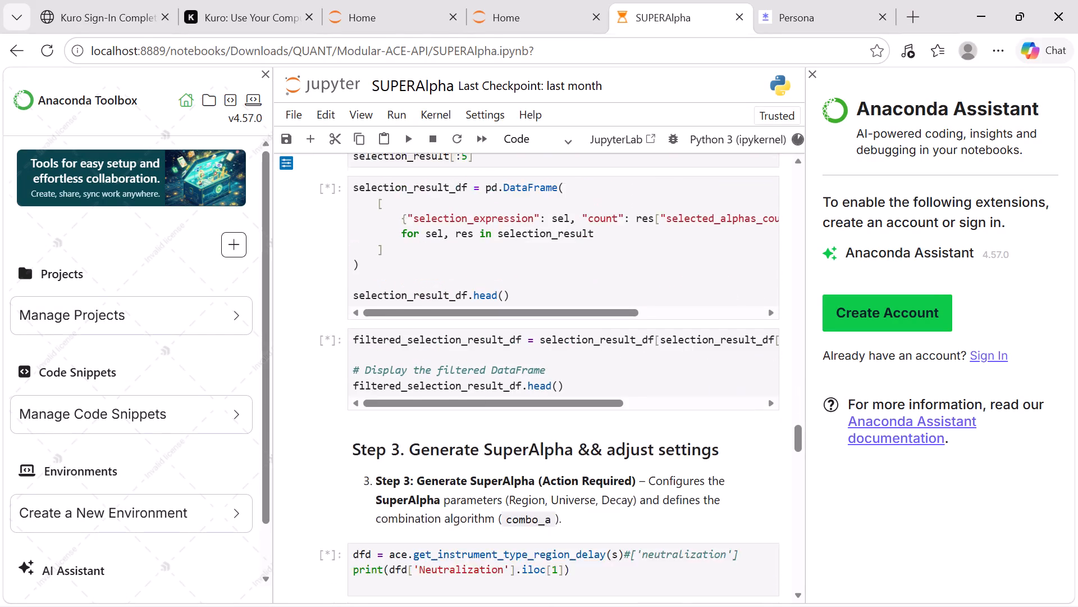
pyautogui.scroll(-1, 478, 370)
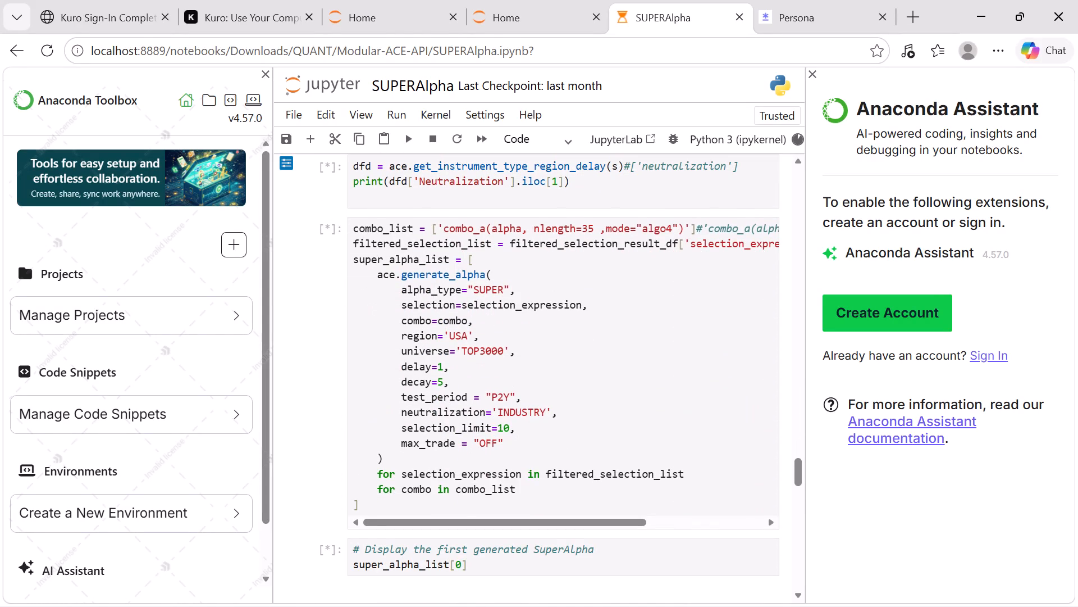
pyautogui.hscroll(-1, 606, 280)
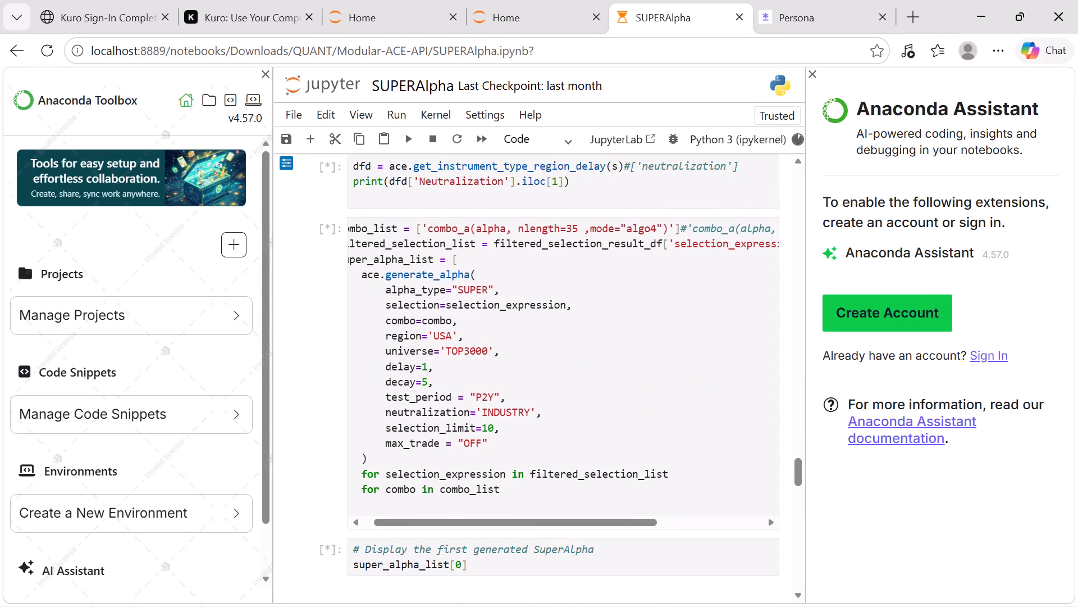
pyautogui.click(531, 411)
pyautogui.press('BackSpace')
pyautogui.press('BackSpace')
pyautogui.press('BackSpace')
pyautogui.press('BackSpace')
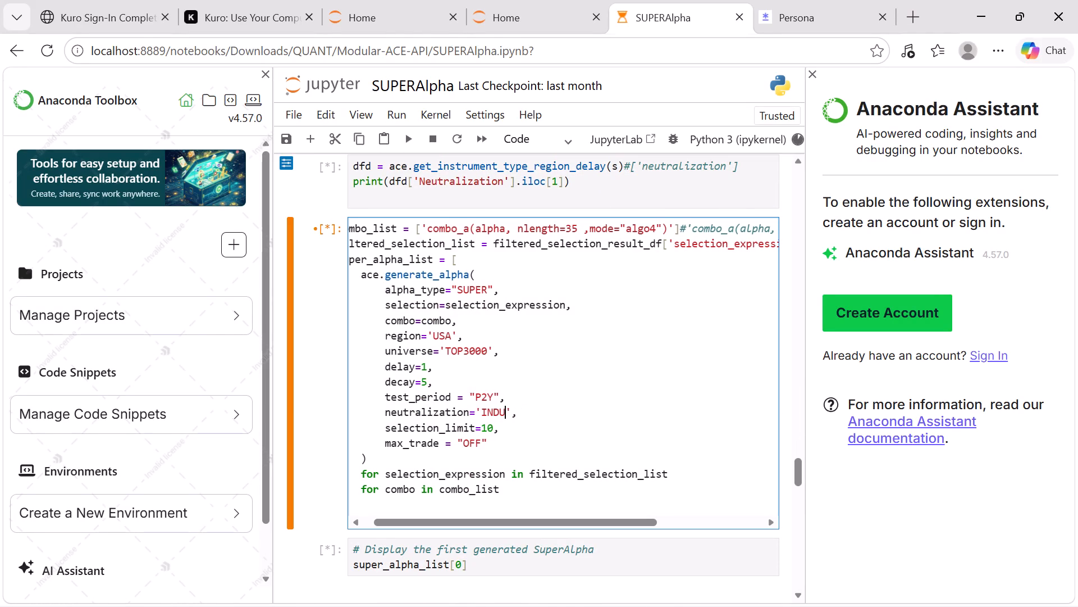
pyautogui.press('BackSpace')
pyautogui.press('BackSpace')
pyautogui.press('BackSpace')
pyautogui.press('BackSpace')
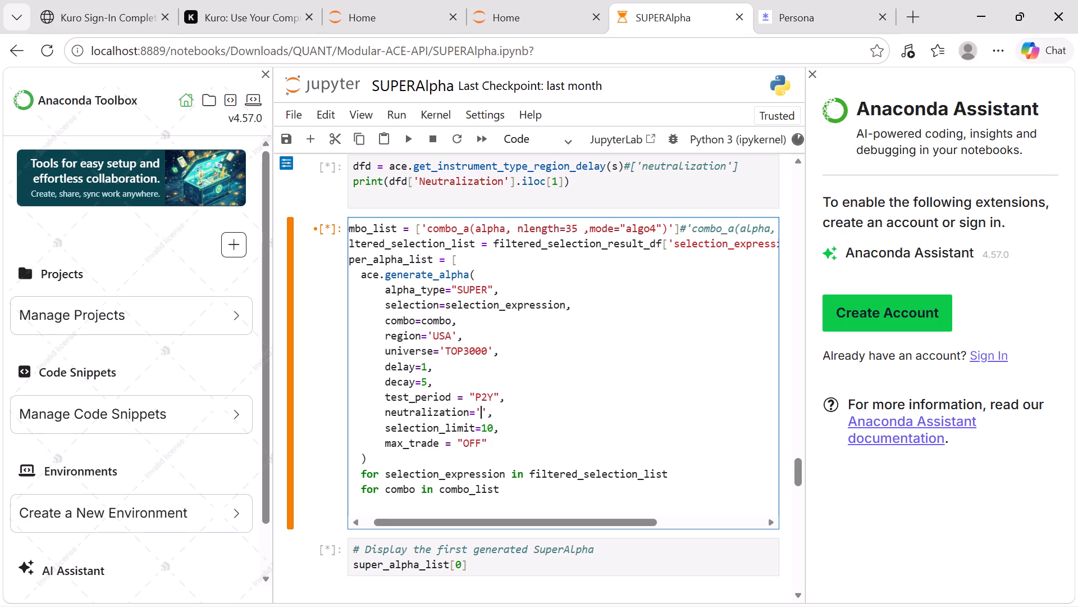
pyautogui.write('FAST')
# Change the combo_a expression in combo_list to use mode "algo3" and nlength=25.
pyautogui.scroll(1, 652, 280)
pyautogui.click(656, 267)
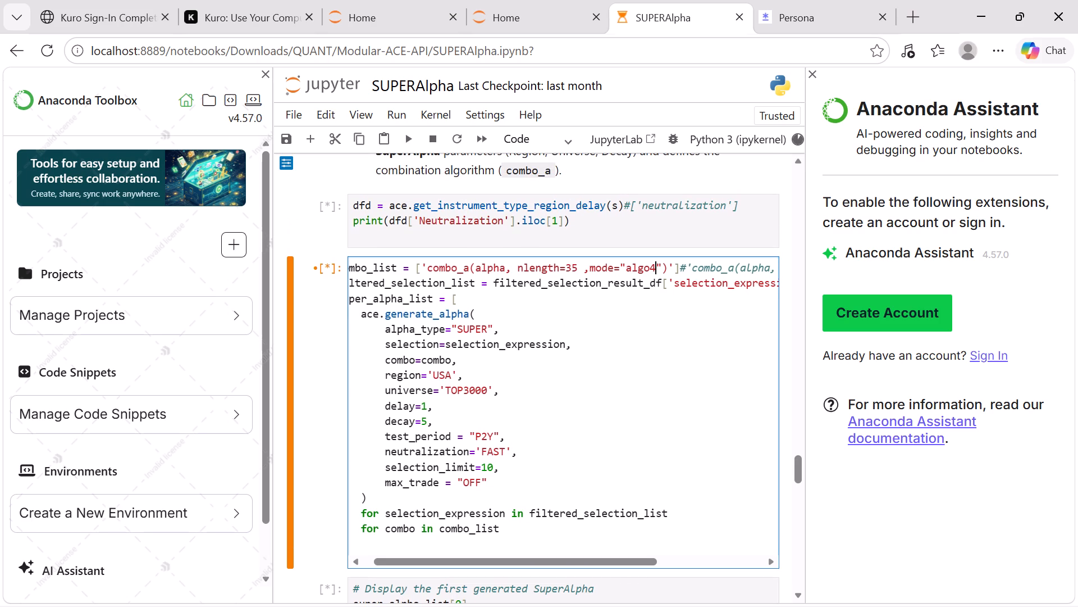
pyautogui.press('BackSpace')
pyautogui.press('3')
pyautogui.click(573, 268)
pyautogui.press('BackSpace')
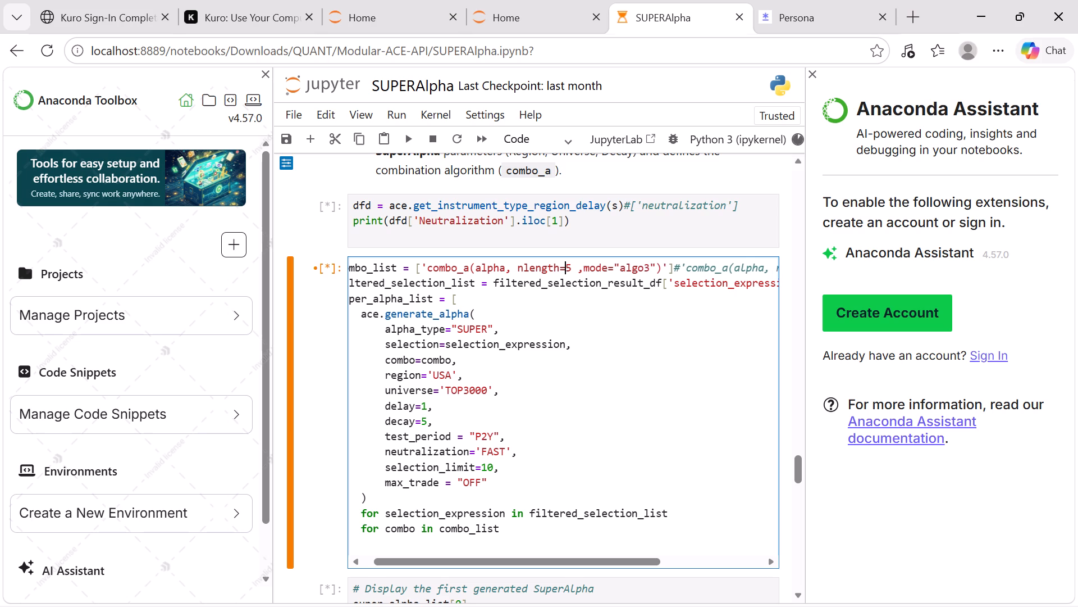
pyautogui.press('2')
# Restart the kernel and run all cells of the SUPERAlpha notebook with the edited settings.
pyautogui.scroll(8, 643, 259)
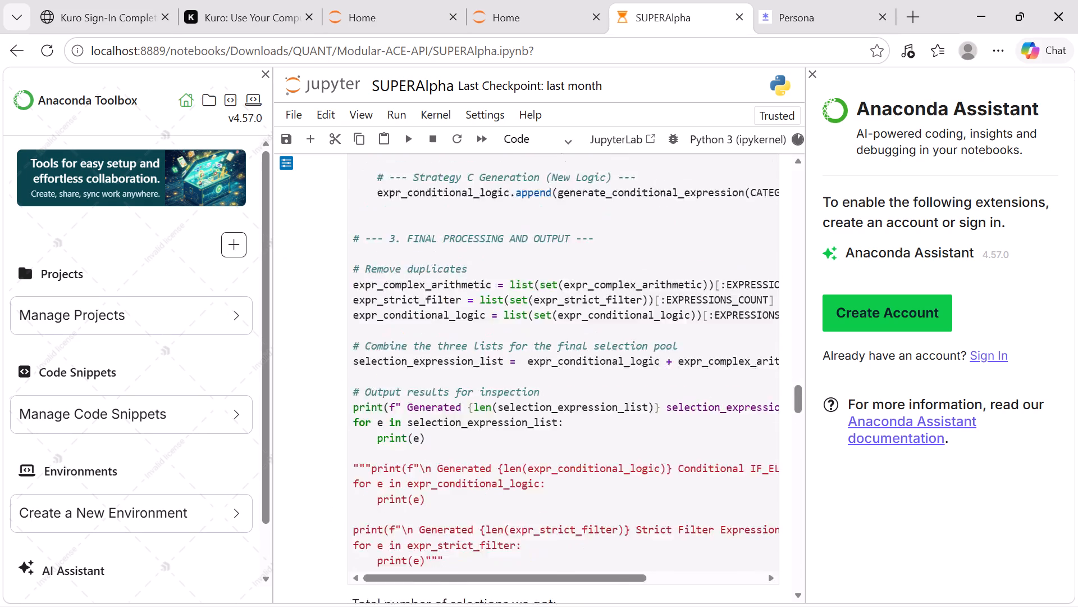
pyautogui.scroll(8, 643, 259)
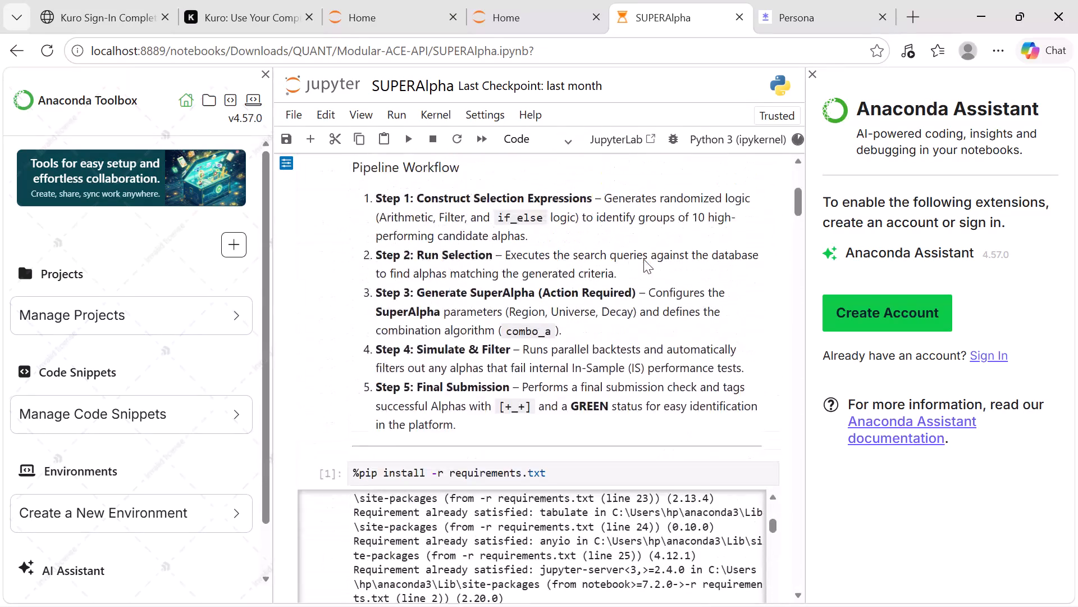
pyautogui.scroll(3, 643, 259)
pyautogui.click(478, 139)
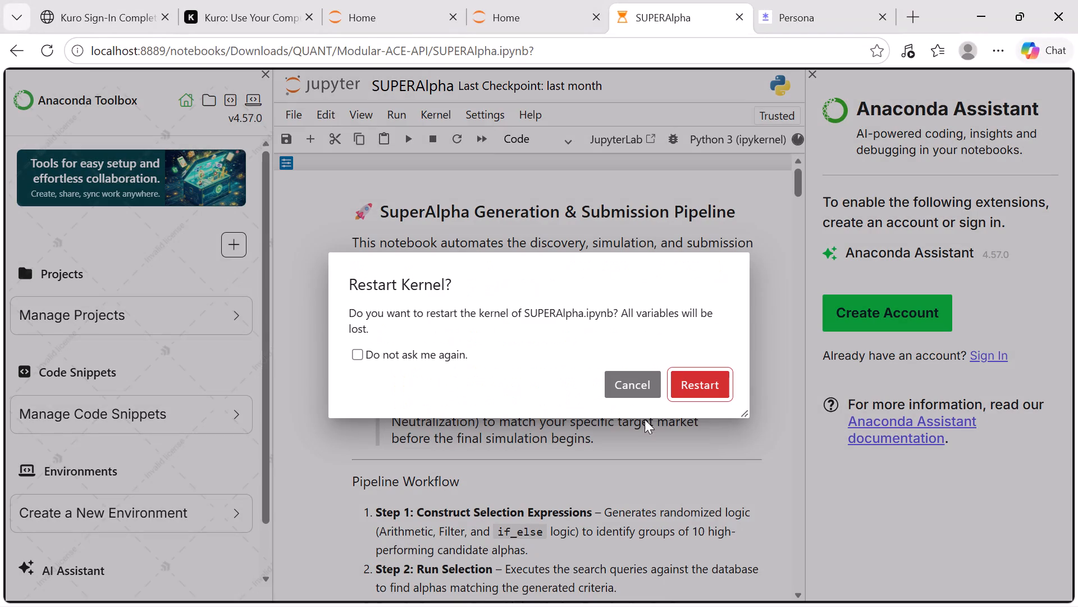
pyautogui.click(680, 386)
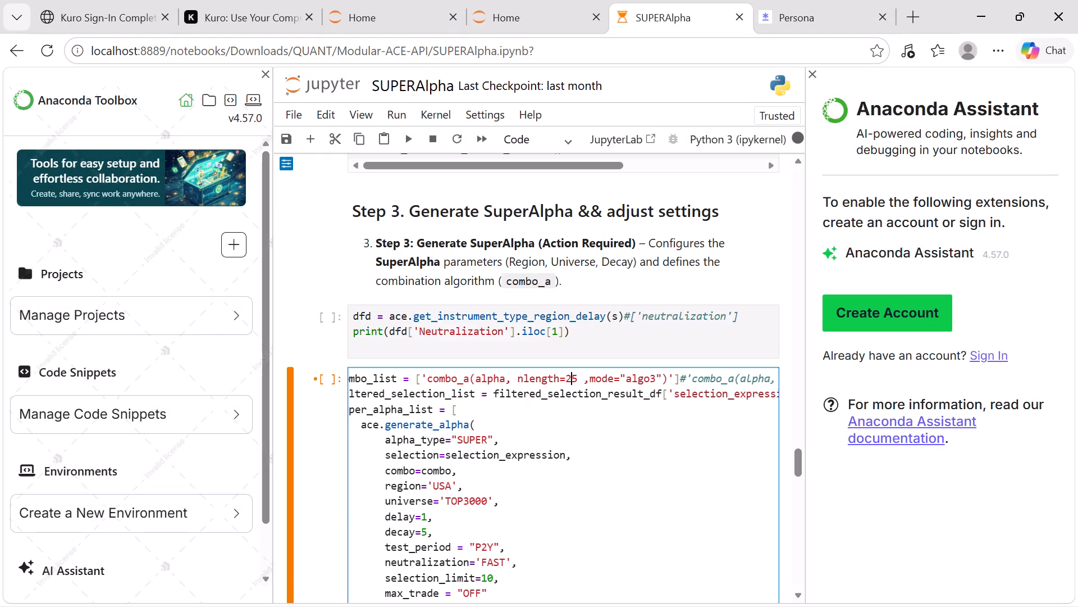
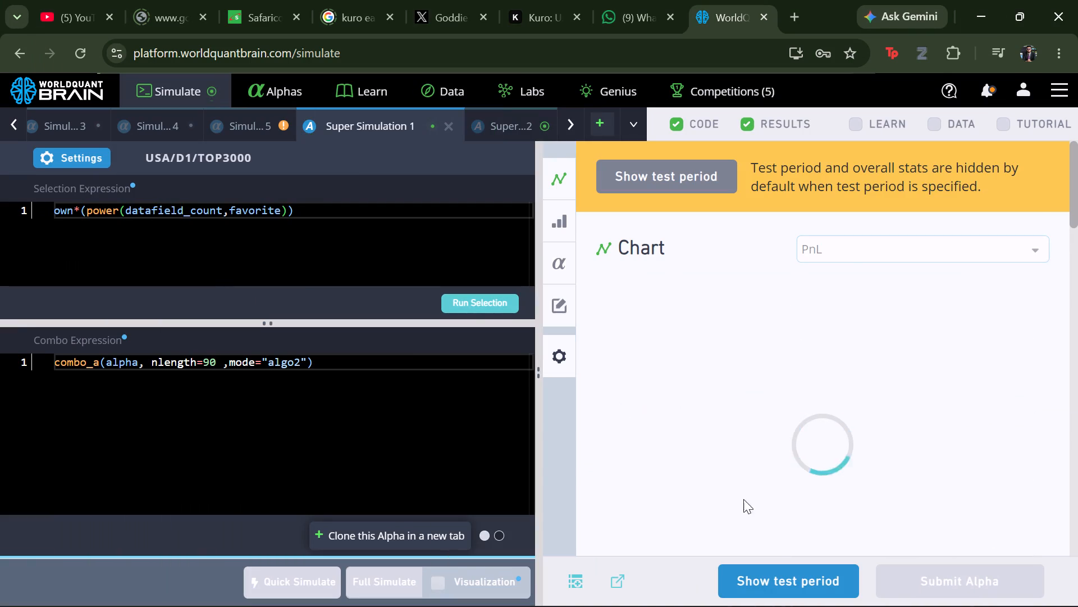
pyautogui.click(767, 569)
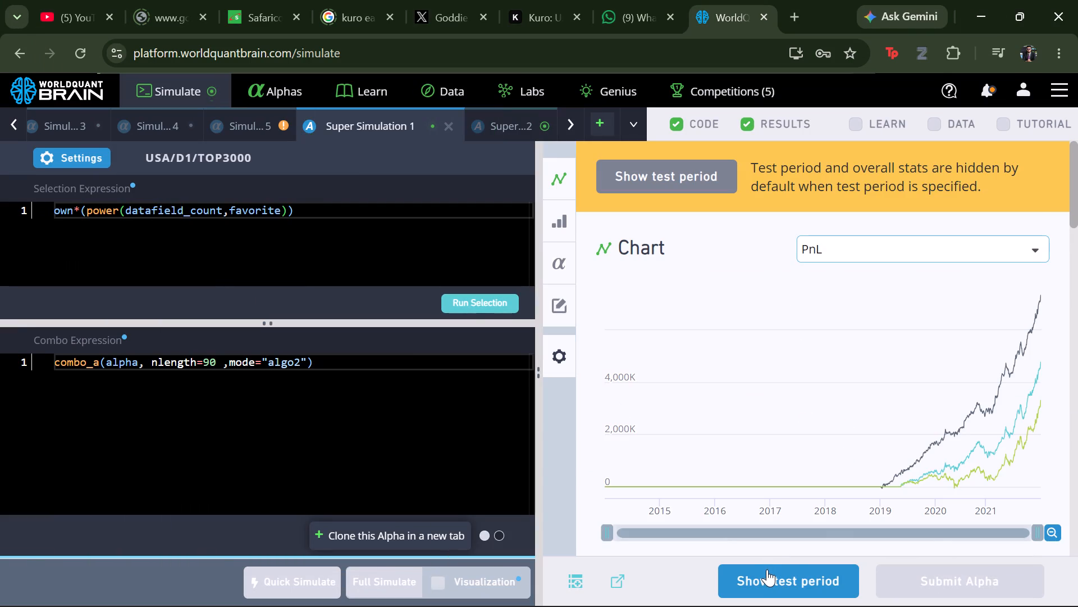
pyautogui.scroll(-2, 830, 380)
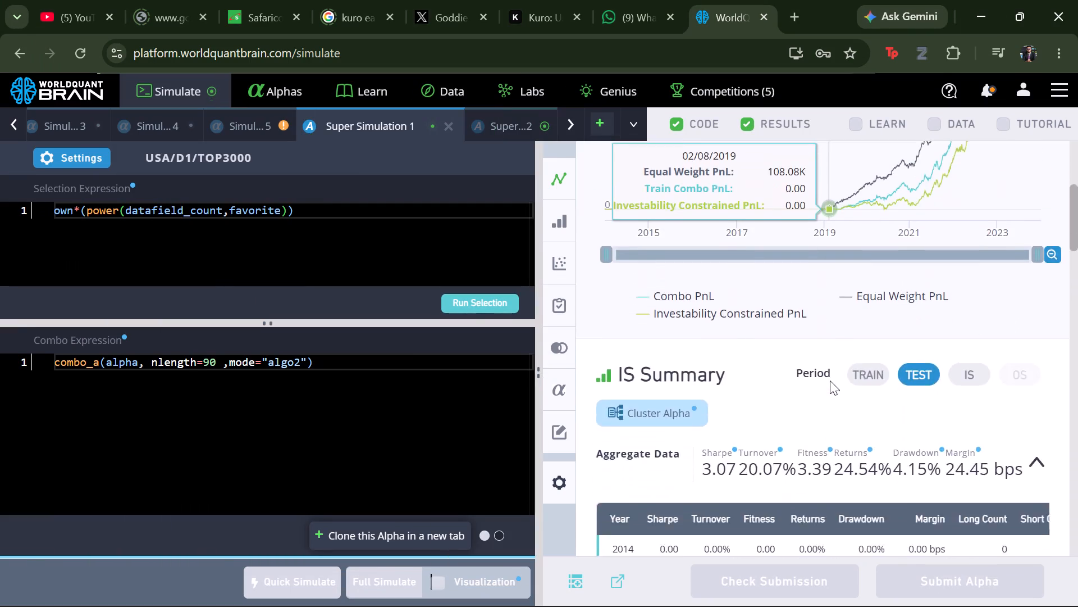
pyautogui.scroll(-1, 830, 380)
pyautogui.scroll(-1, 872, 338)
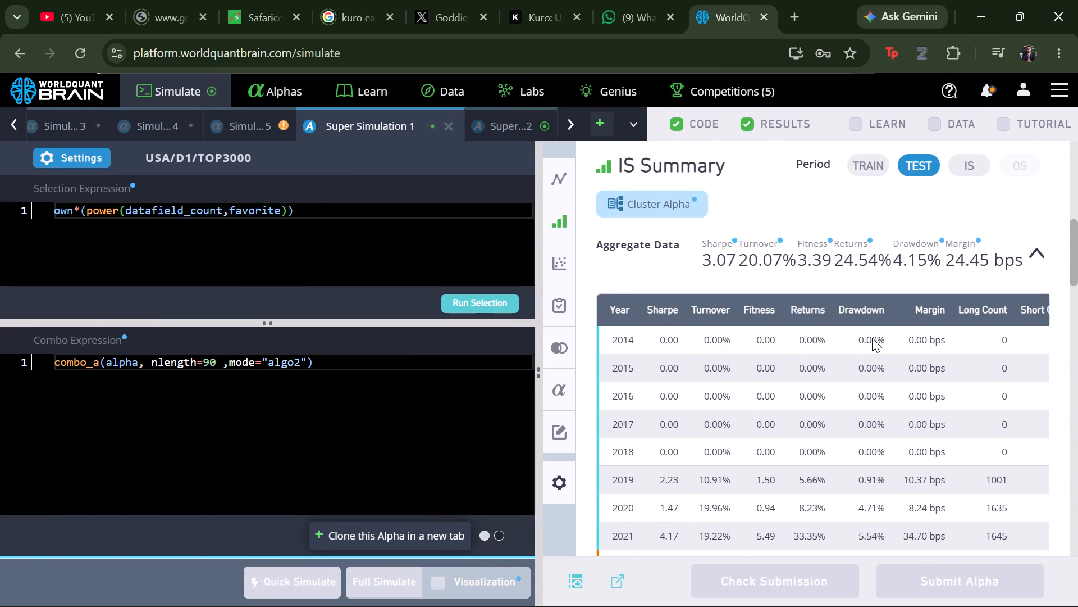
pyautogui.scroll(-2, 872, 338)
pyautogui.click(1039, 413)
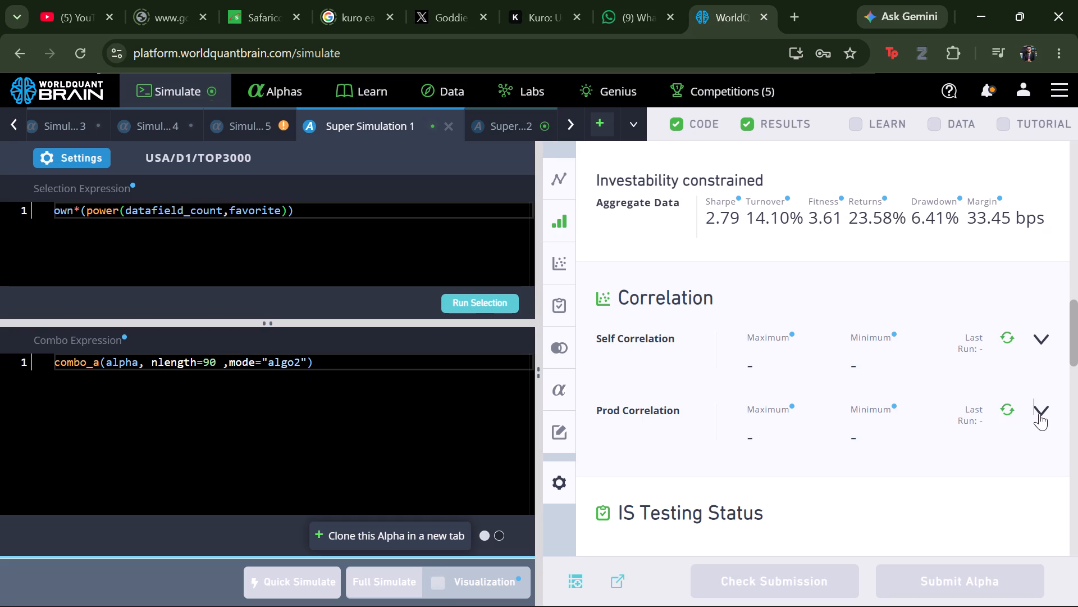
# Reveal the test period results of Super Simulation 2 and compute its Prod Correlation.
pyautogui.click(514, 124)
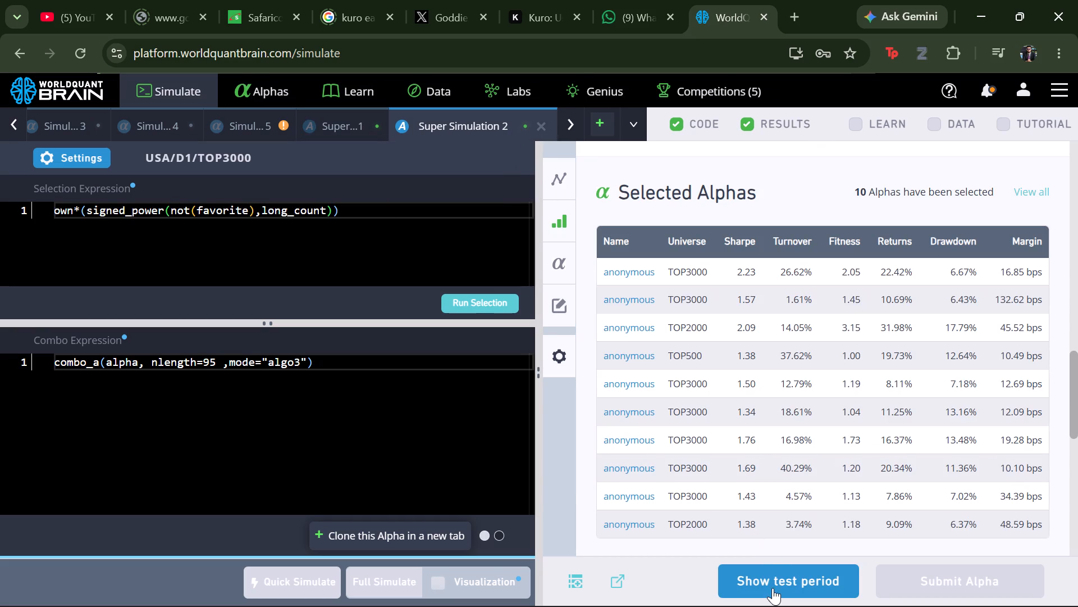
pyautogui.click(770, 579)
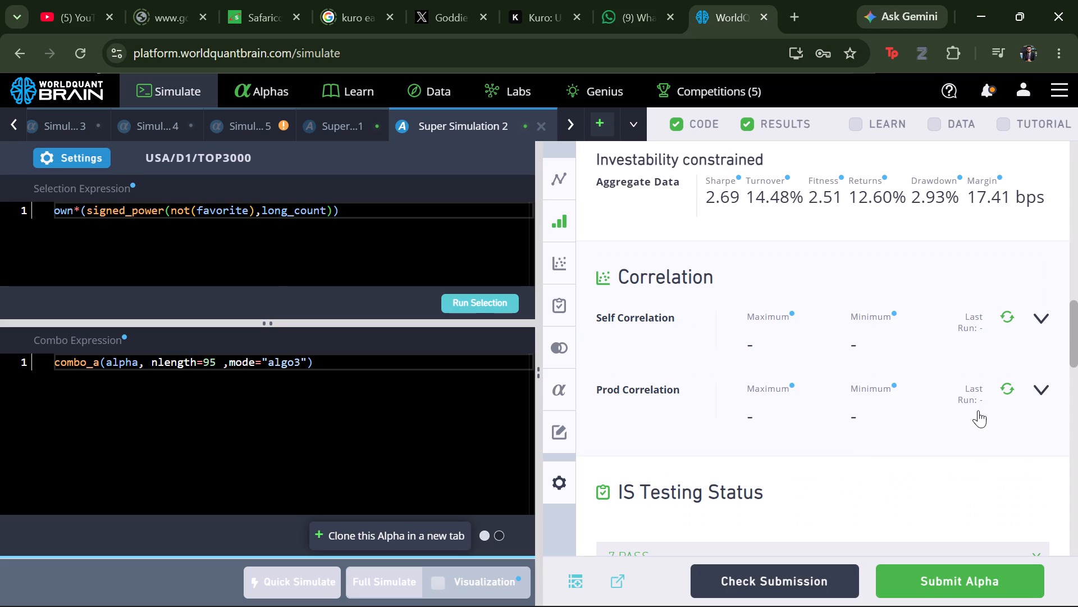
pyautogui.click(1046, 388)
pyautogui.scroll(-2, 879, 398)
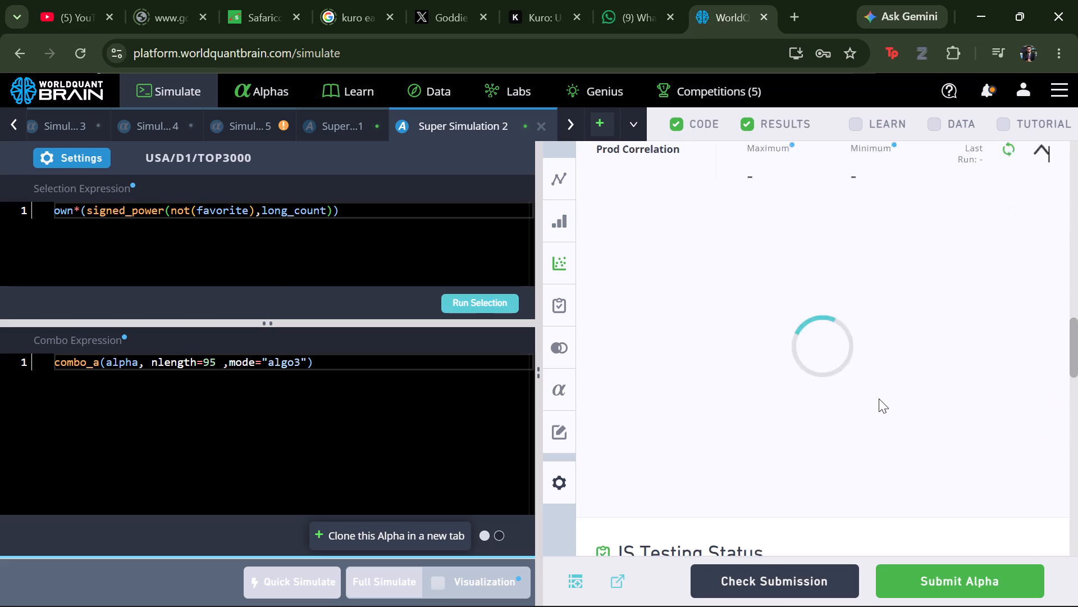
# Return to Super Simulation 1 and expand the failed check in its IS Testing Status.
pyautogui.click(353, 121)
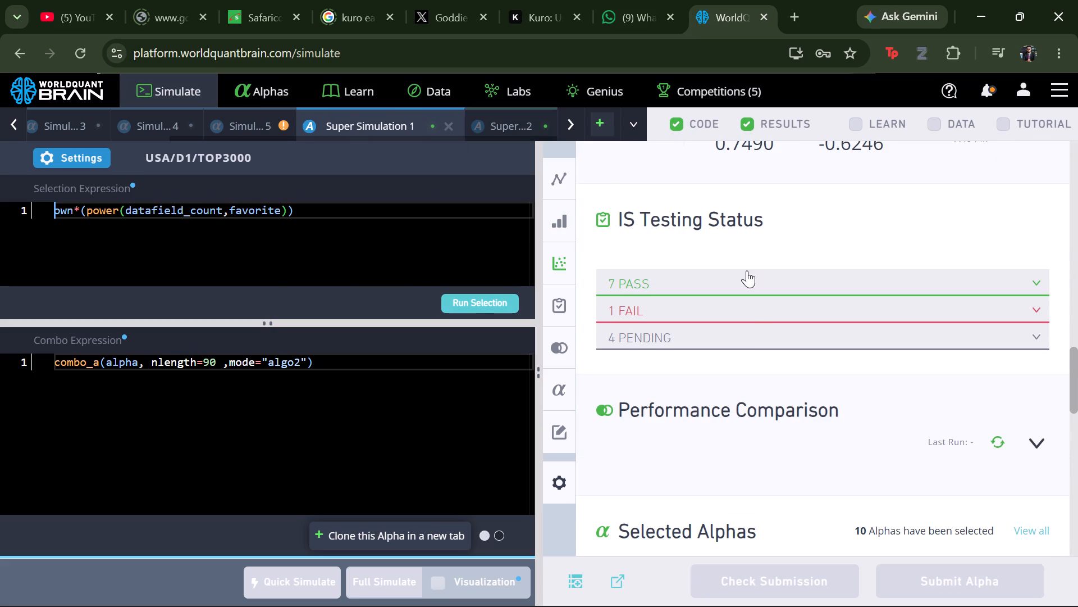
pyautogui.click(752, 303)
pyautogui.scroll(1, 775, 252)
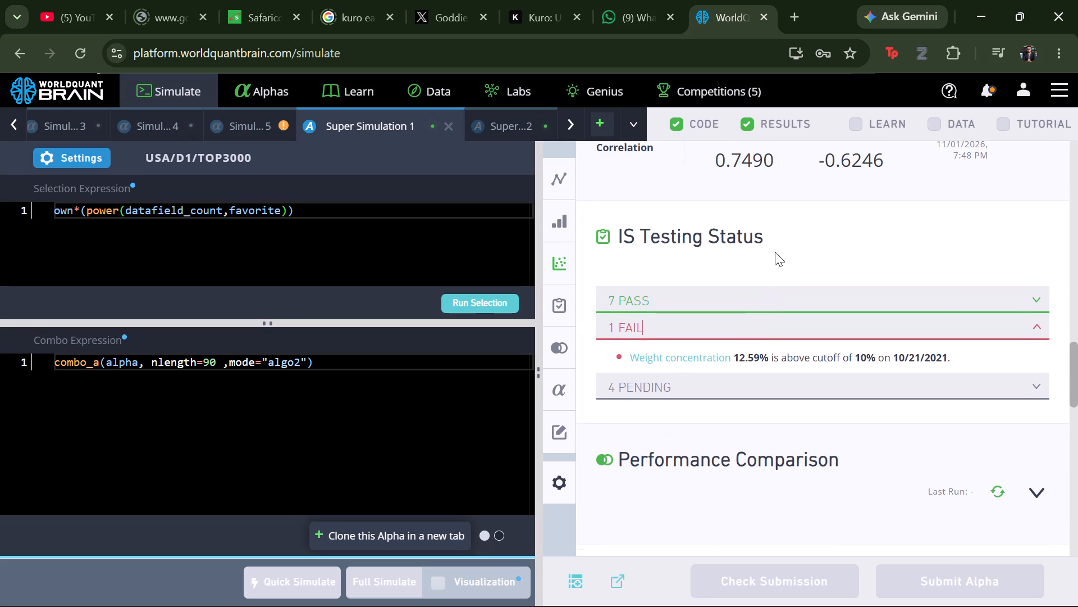
pyautogui.scroll(1, 775, 252)
# Set the truncation to 0.05 in Super Simulation 1's settings and apply it.
pyautogui.click(83, 160)
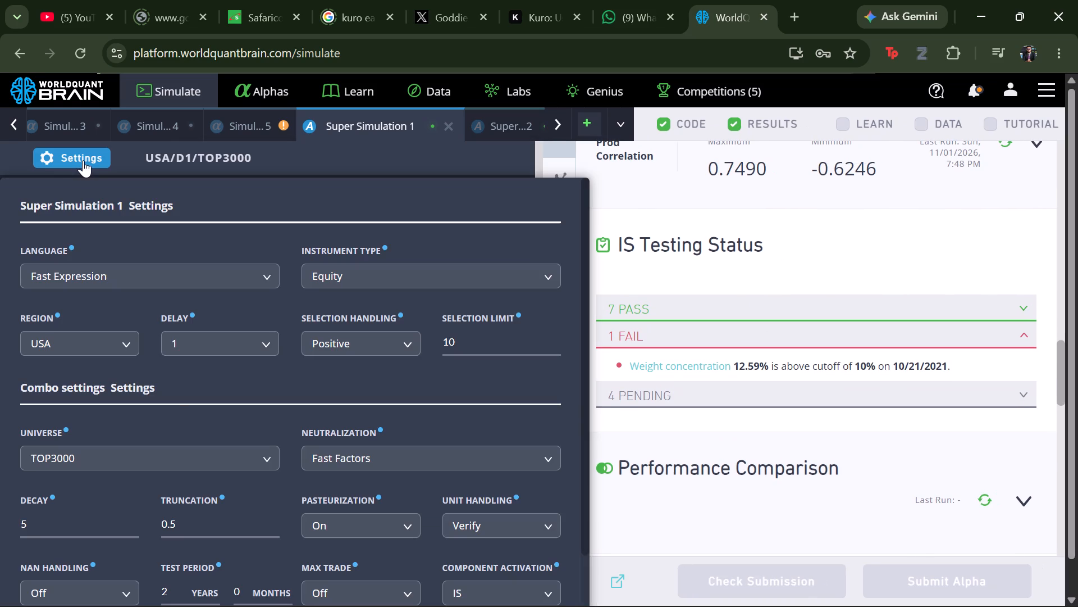
pyautogui.click(171, 525)
pyautogui.press('0')
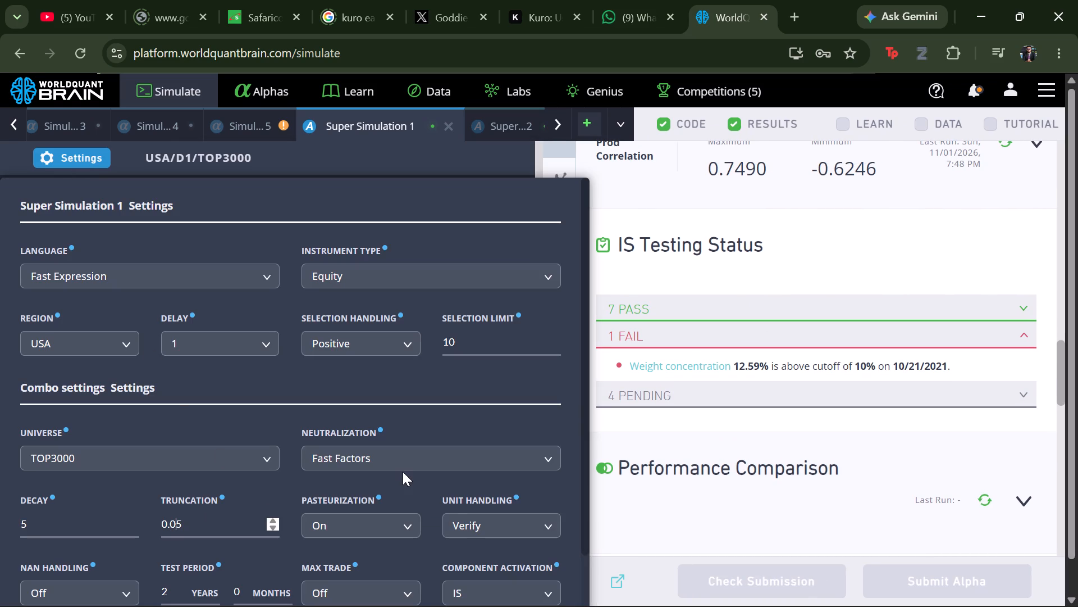
pyautogui.scroll(-2, 527, 434)
pyautogui.click(478, 562)
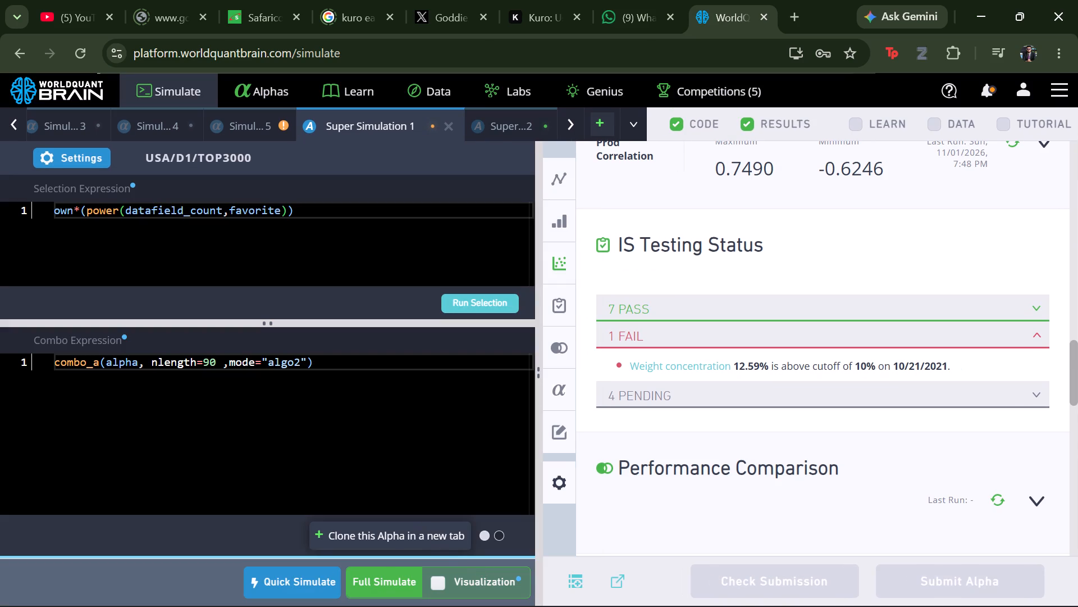
# Change nlength to 80 in Super Simulation 1's combo expression and run a full simulation.
pyautogui.click(214, 359)
pyautogui.press('BackSpace')
pyautogui.press('BackSpace')
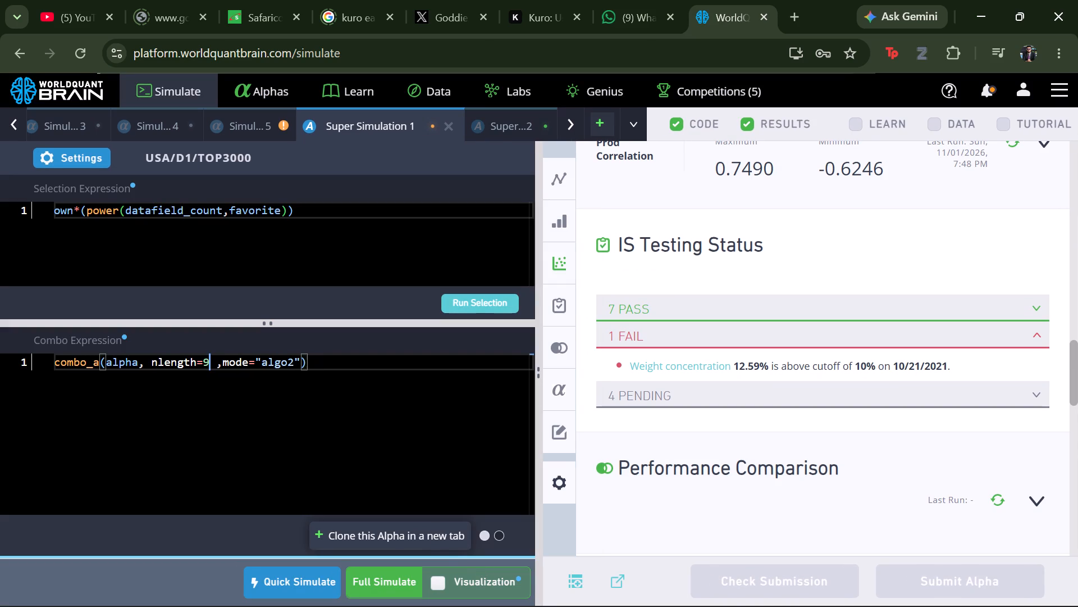
pyautogui.write('80')
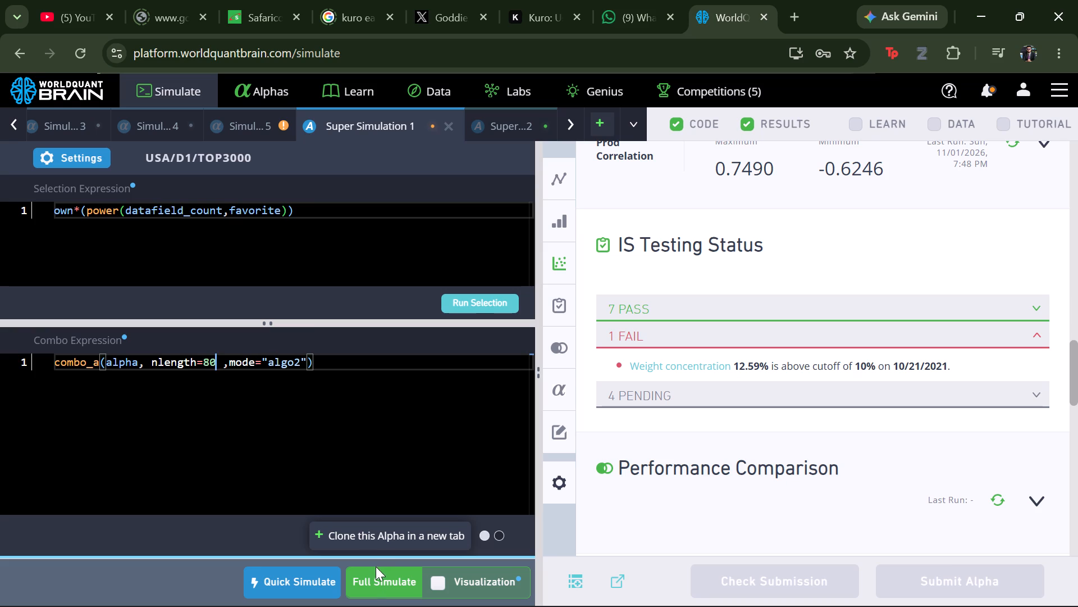
pyautogui.click(376, 579)
# Run the submission check on Super Simulation 2 and review its correlation figures.
pyautogui.click(492, 117)
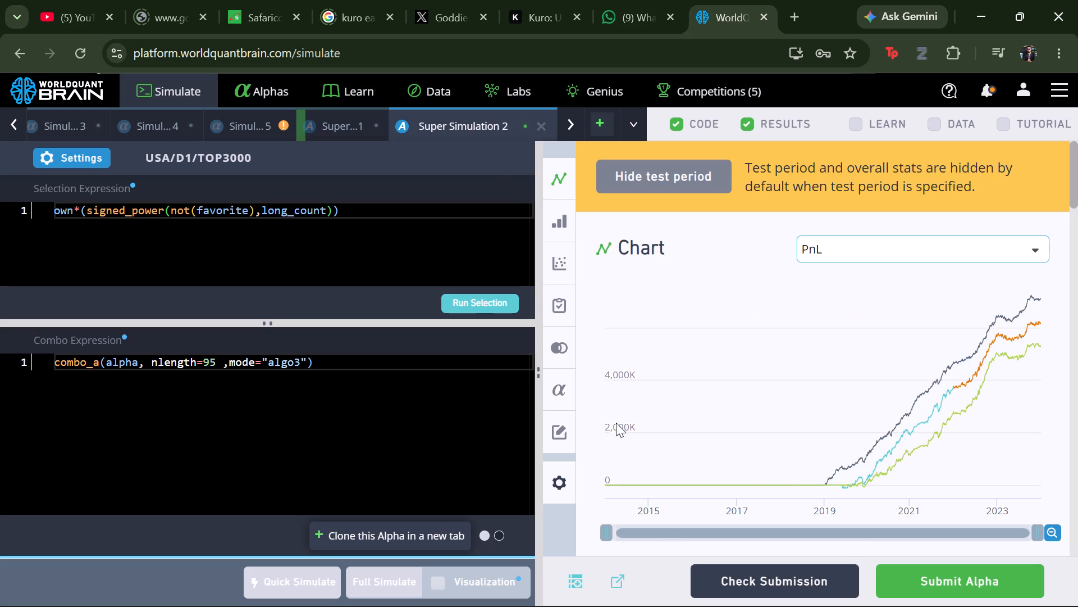
pyautogui.click(734, 581)
pyautogui.scroll(5, 869, 329)
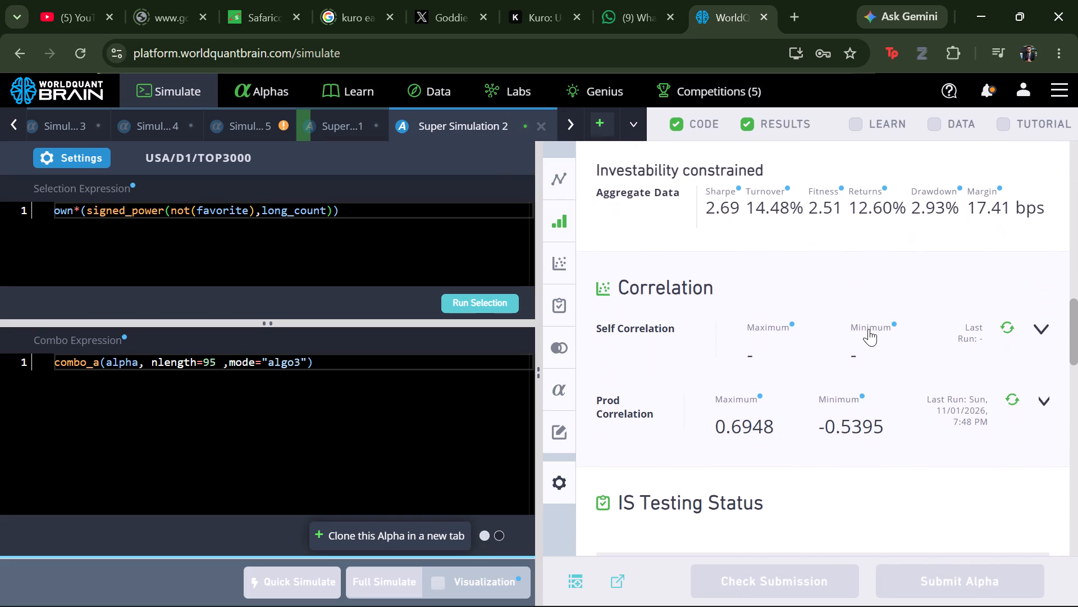
pyautogui.scroll(-1, 869, 329)
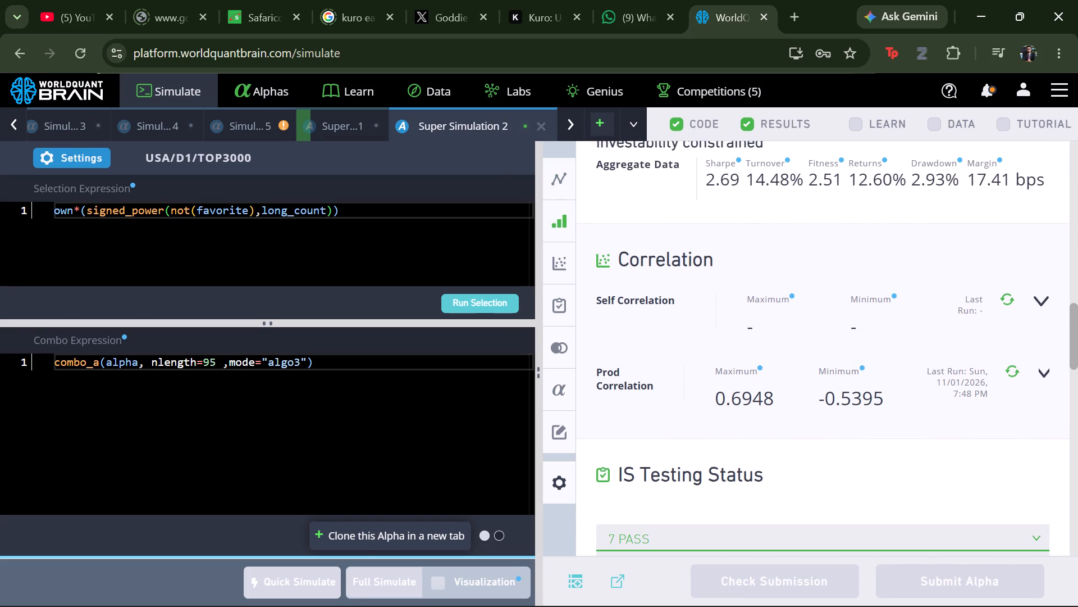
# Clone Super Simulation 2 into a new tab, set nlength to 150 in the combo expression, and run a full simulation.
pyautogui.click(365, 532)
pyautogui.click(216, 355)
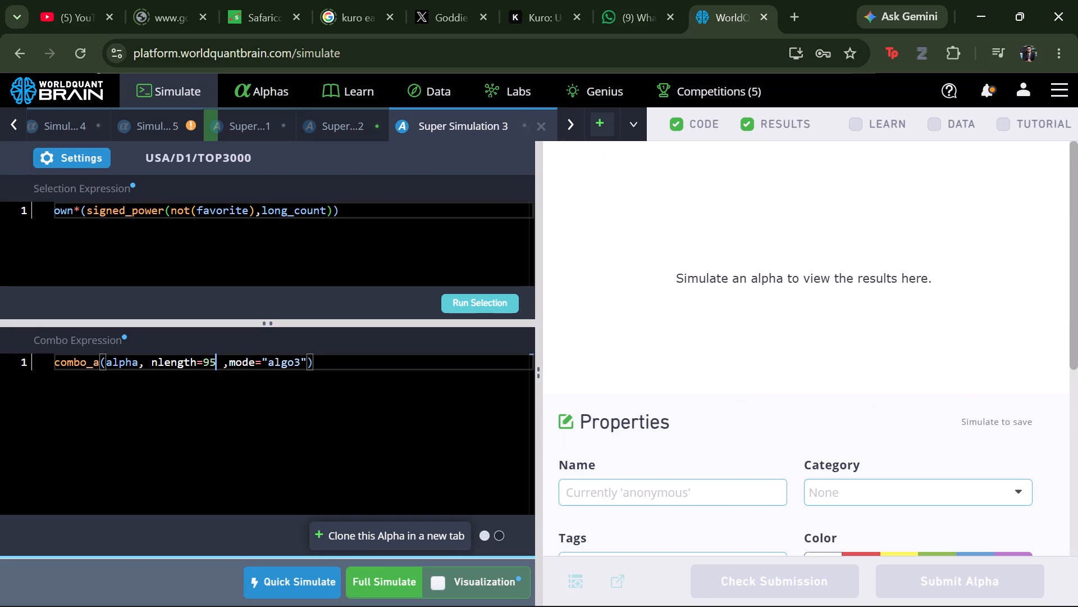
pyautogui.press('BackSpace')
pyautogui.press('BackSpace')
pyautogui.write('150')
pyautogui.click(376, 583)
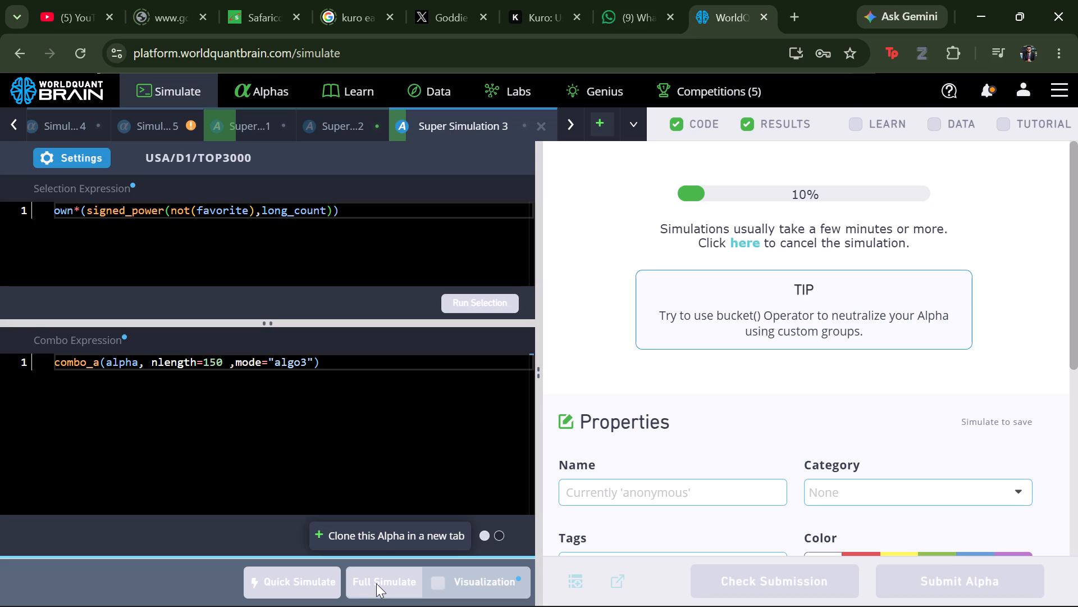
# Return to Super Simulation 2 and display its IS Summary for the IS period.
pyautogui.click(339, 122)
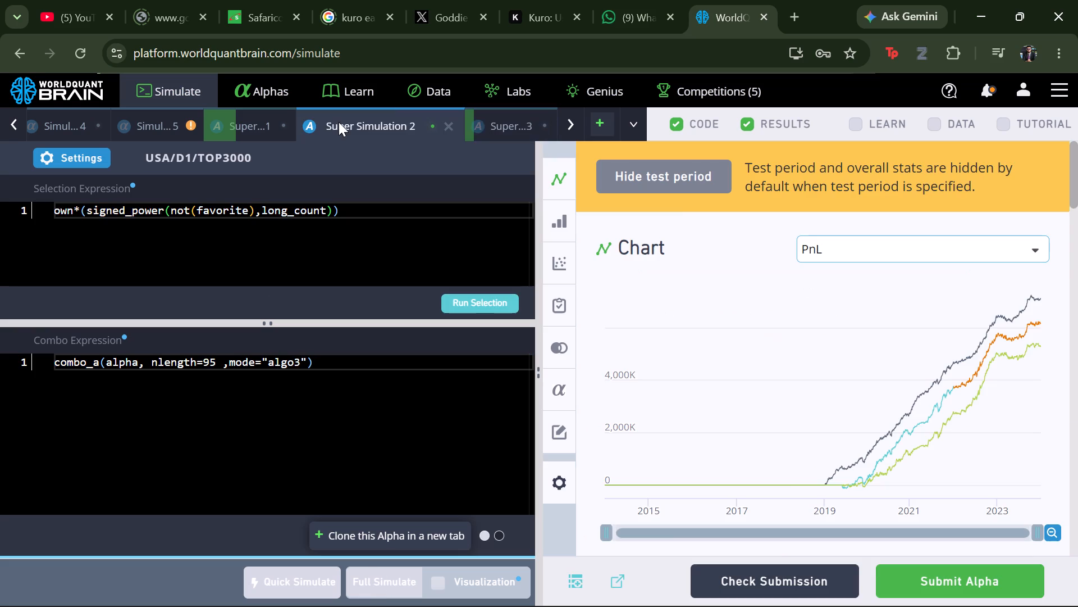
pyautogui.scroll(-3, 893, 285)
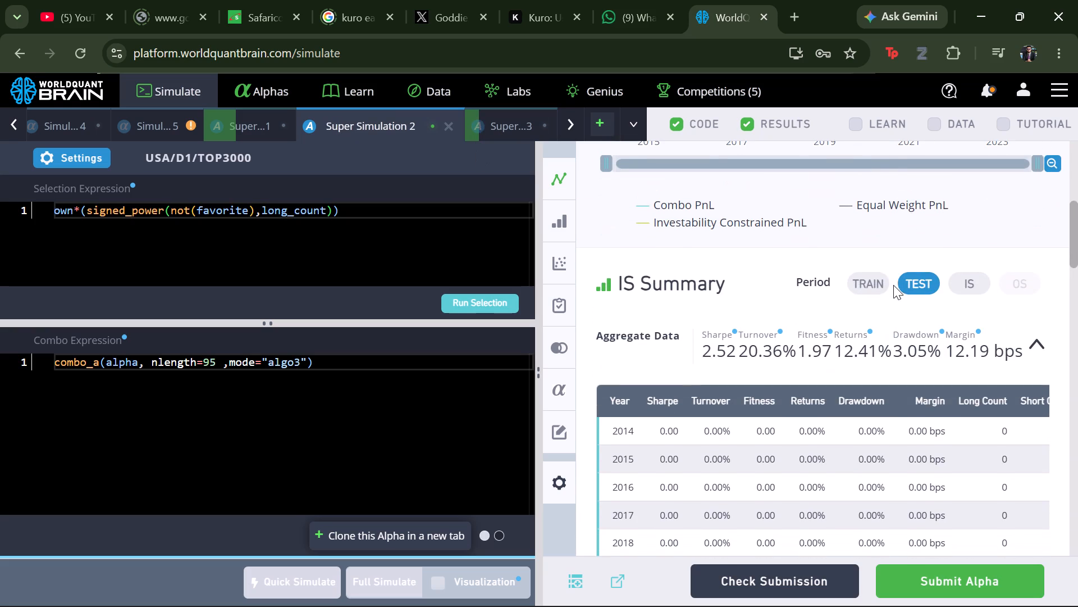
pyautogui.click(973, 278)
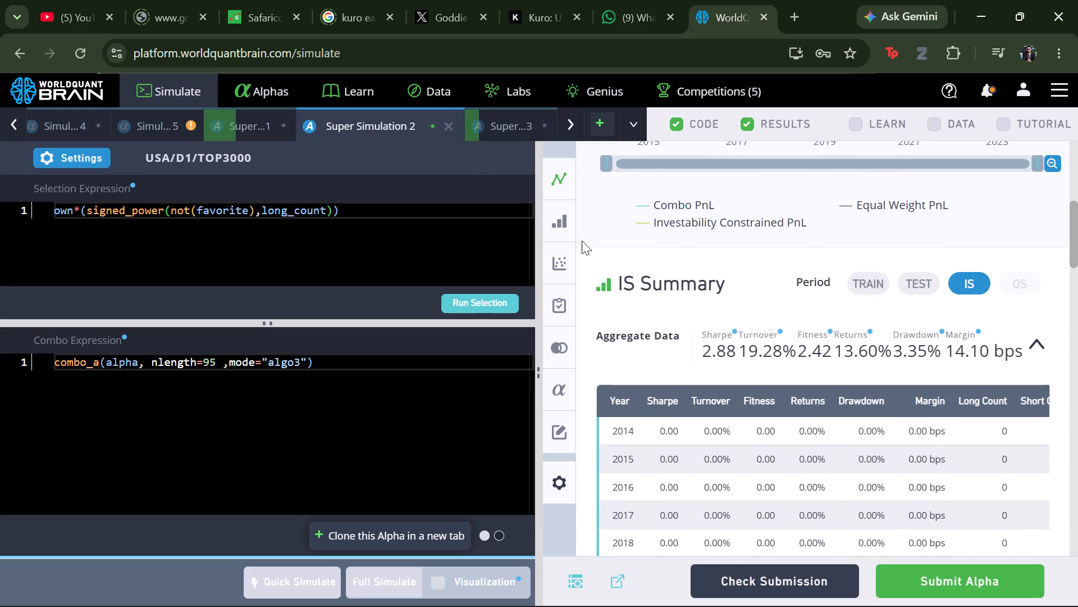
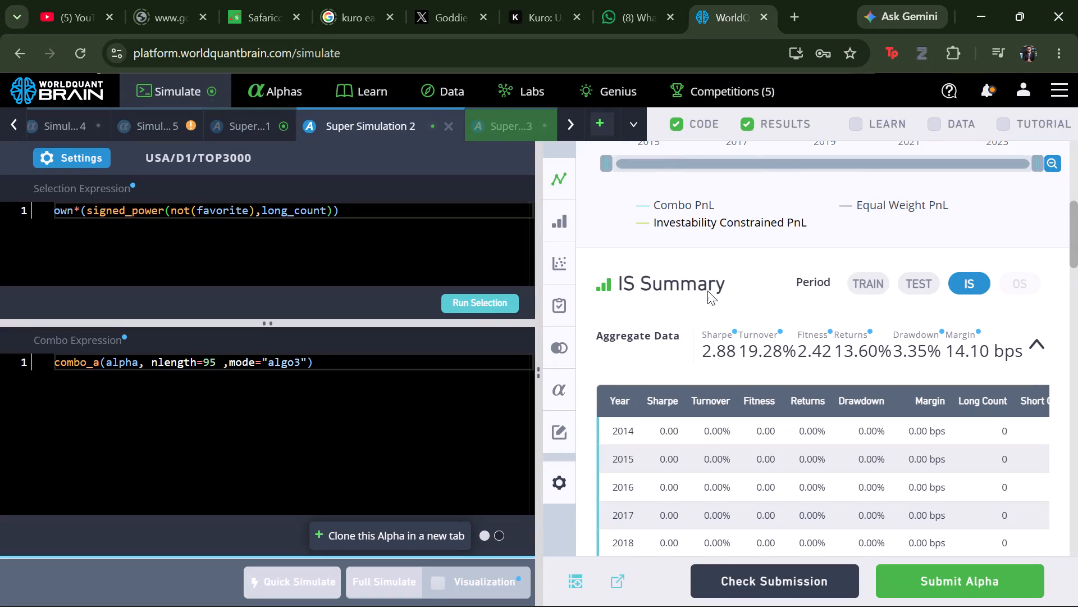
# Open Super Simulation 3, reveal its test period, and display the IS Summary for the IS period.
pyautogui.click(513, 125)
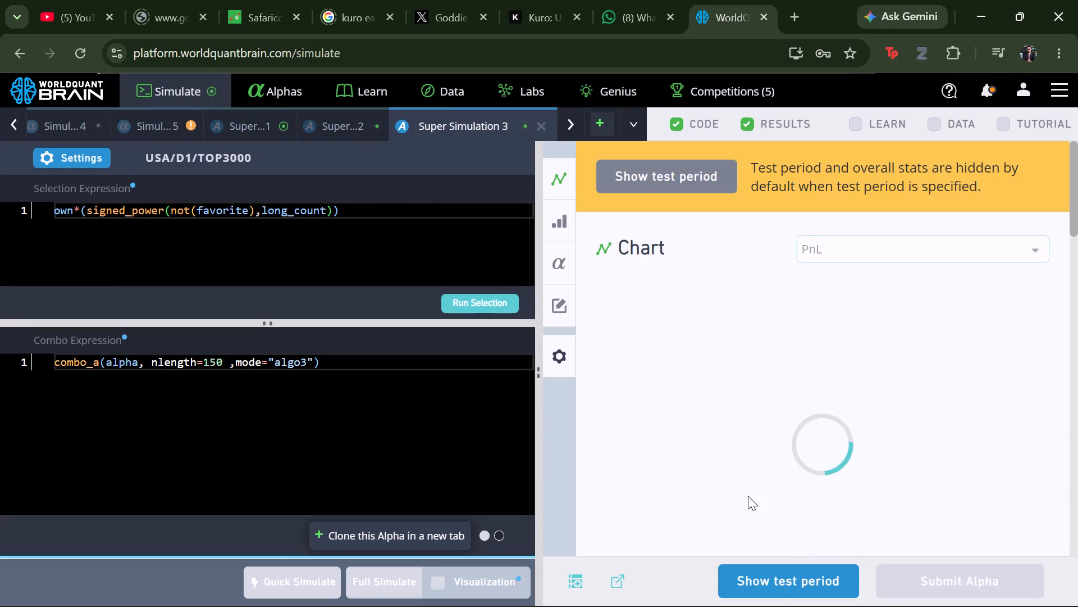
pyautogui.click(775, 578)
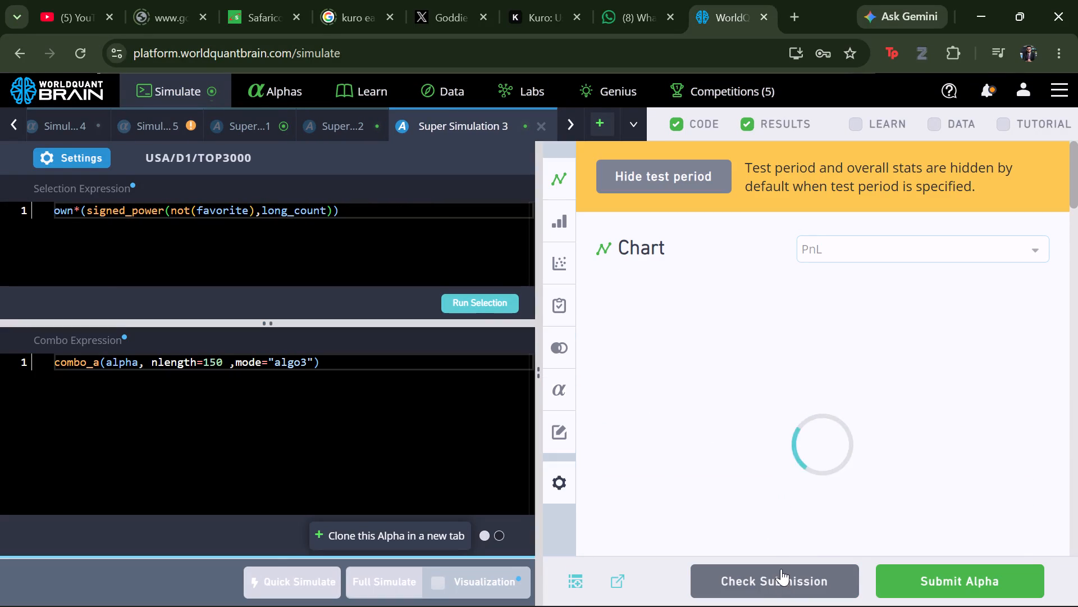
pyautogui.scroll(-2, 861, 405)
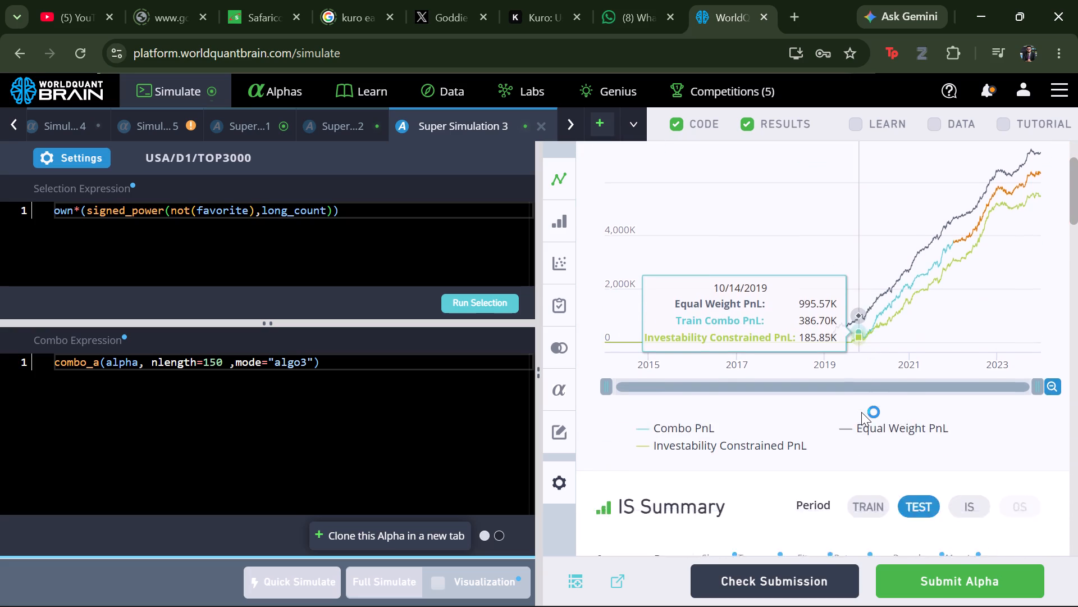
pyautogui.scroll(-2, 861, 412)
pyautogui.click(980, 205)
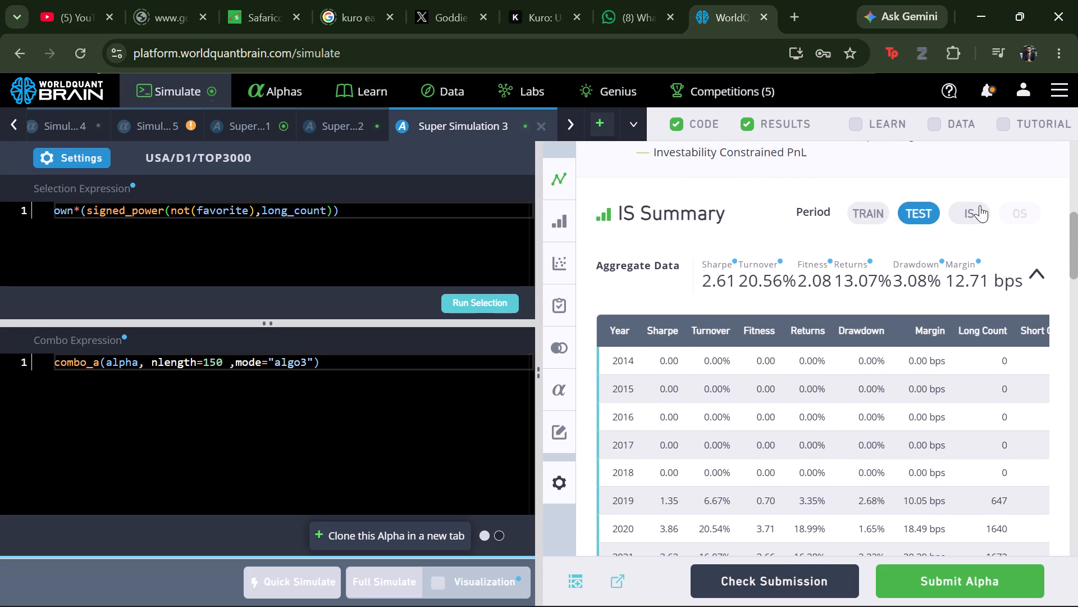
# Run the Prod Correlation for Super Simulation 3 and examine its maximum, minimum and distribution chart.
pyautogui.scroll(-4, 907, 292)
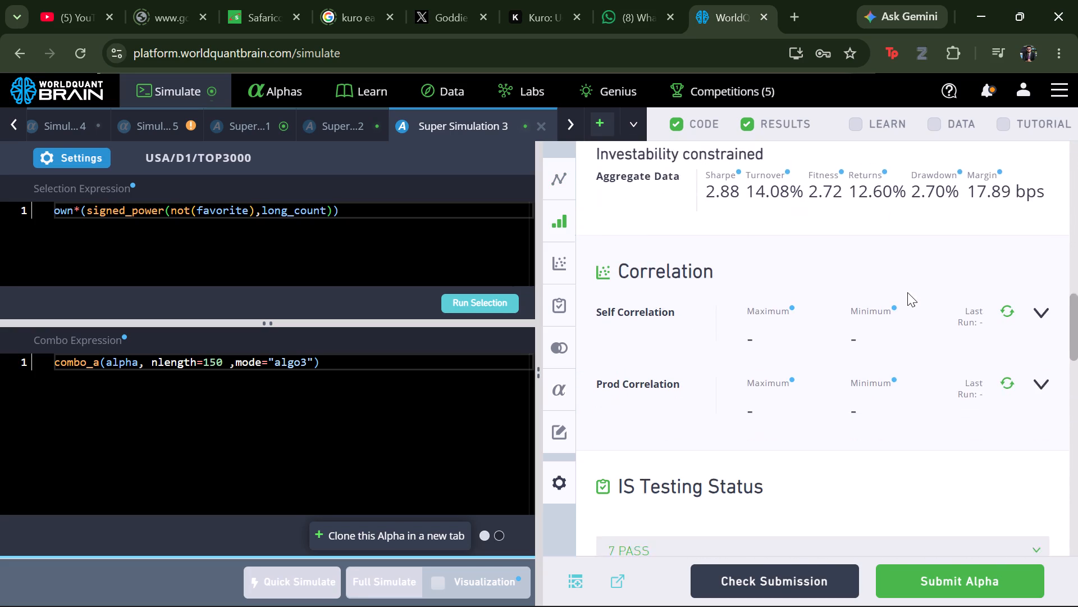
pyautogui.scroll(-1, 907, 292)
pyautogui.click(1039, 265)
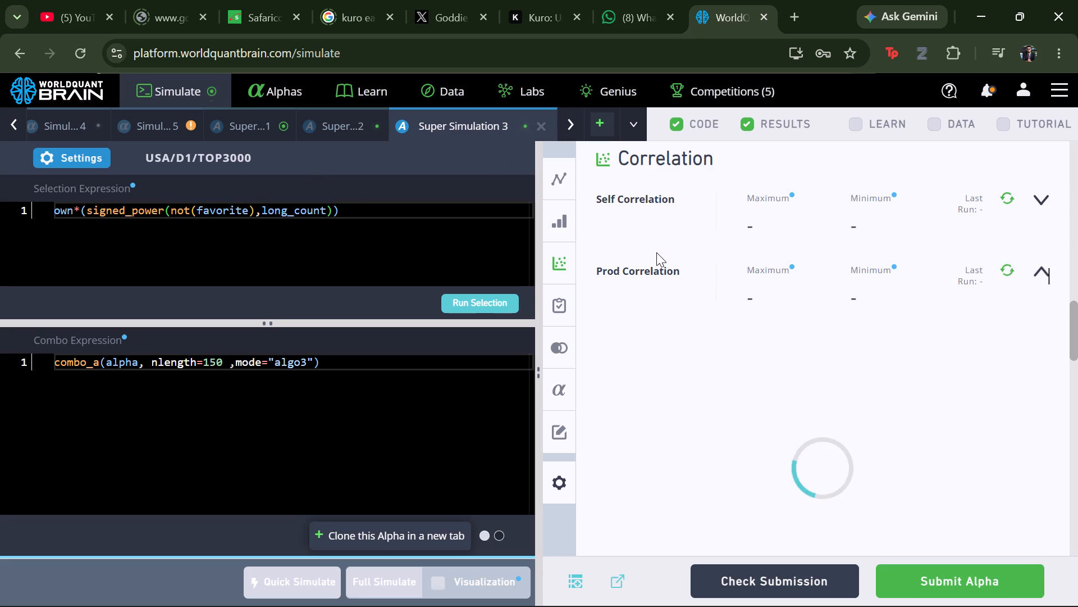
pyautogui.hscroll(1, 656, 252)
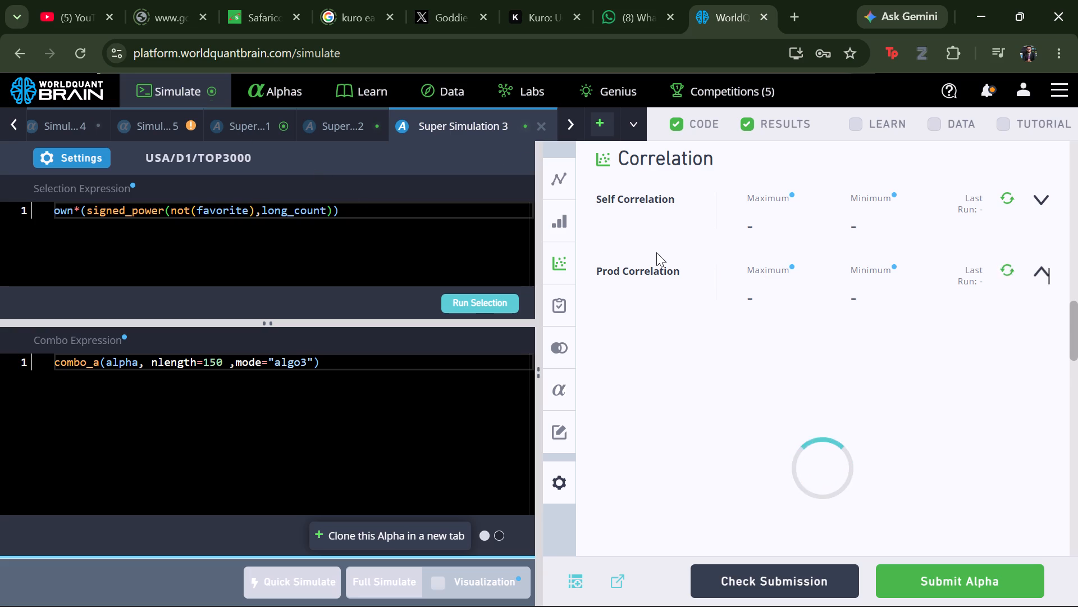
pyautogui.hscroll(1, 656, 252)
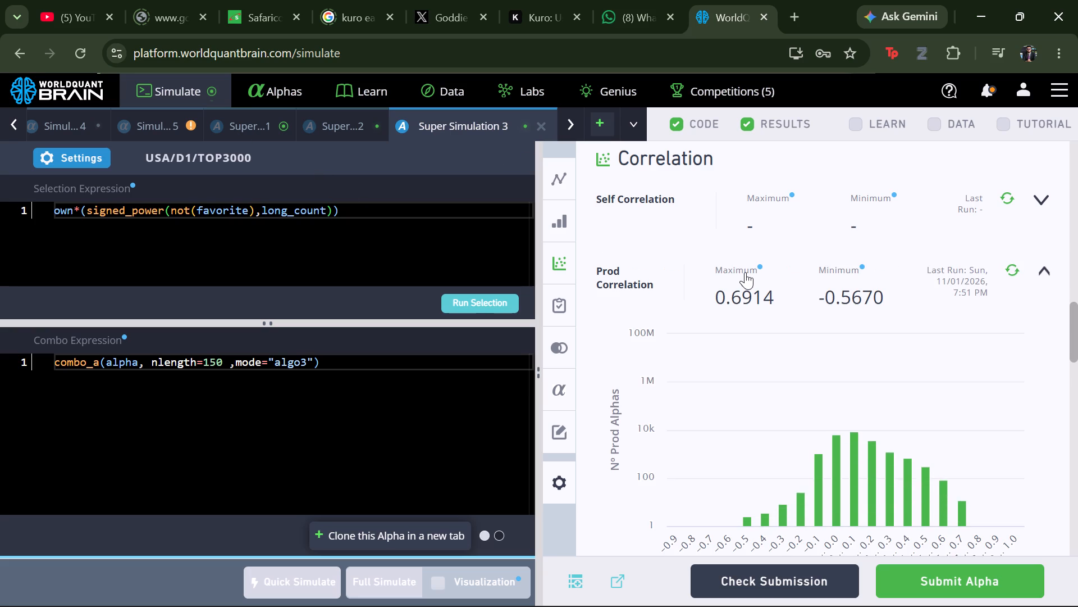
pyautogui.scroll(-2, 745, 272)
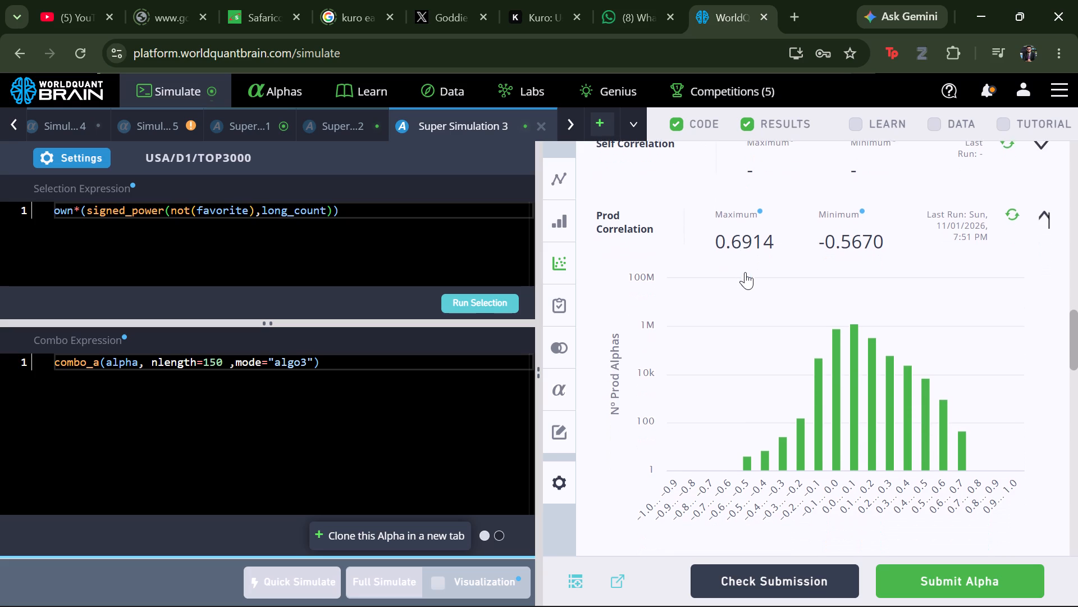
pyautogui.scroll(-2, 745, 272)
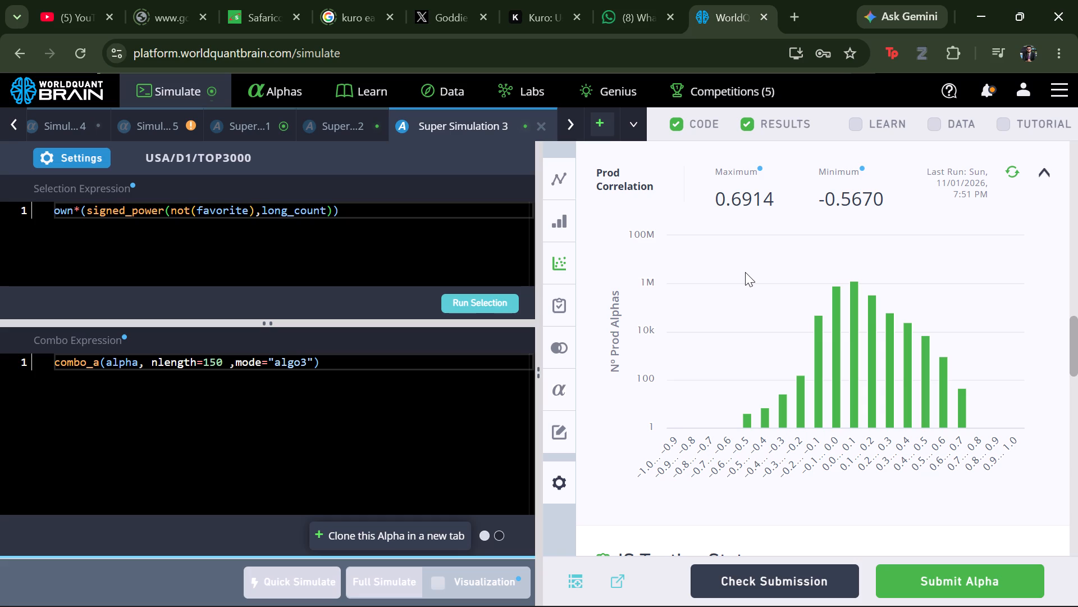
# Switch to Super Simulation 1, reveal its test period, and run its Prod Correlation.
pyautogui.click(259, 125)
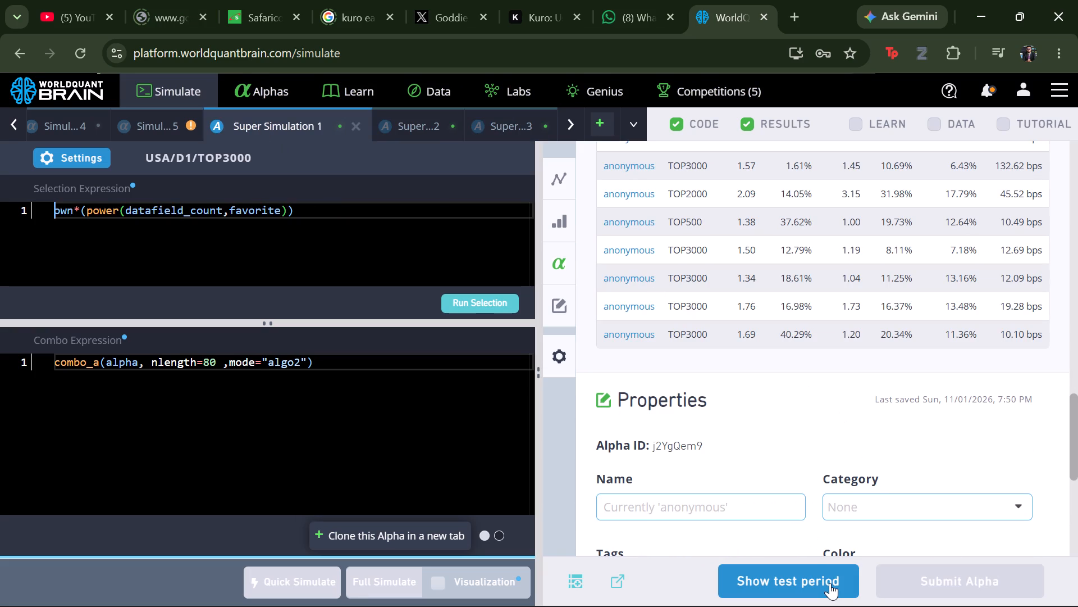
pyautogui.click(830, 583)
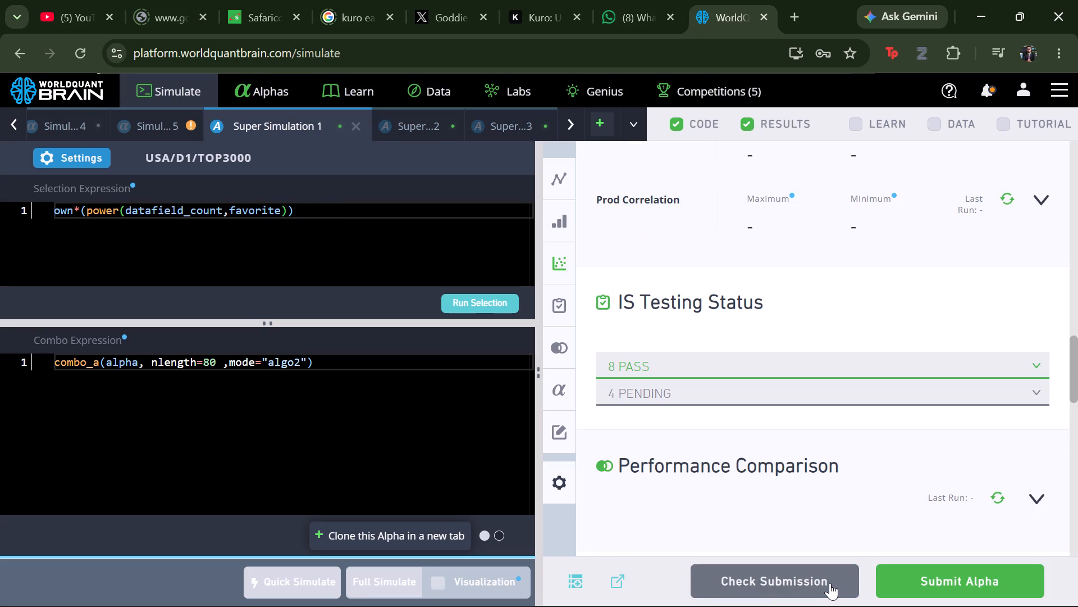
pyautogui.click(1039, 200)
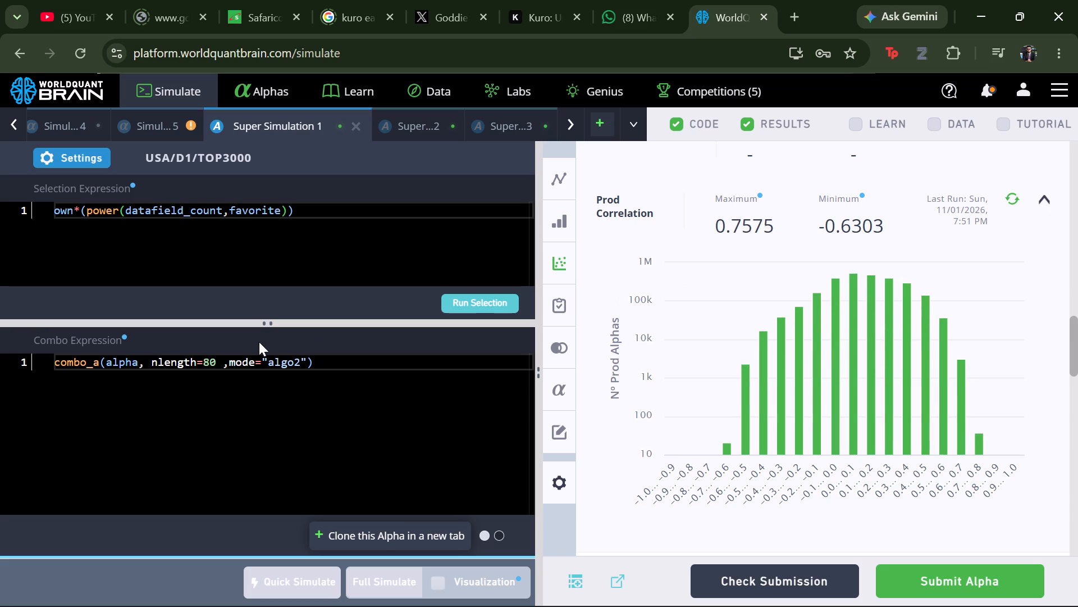
# Change the mode to algo3 in Super Simulation 1's combo expression and run a full simulation.
pyautogui.click(302, 365)
pyautogui.press('BackSpace')
pyautogui.press('3')
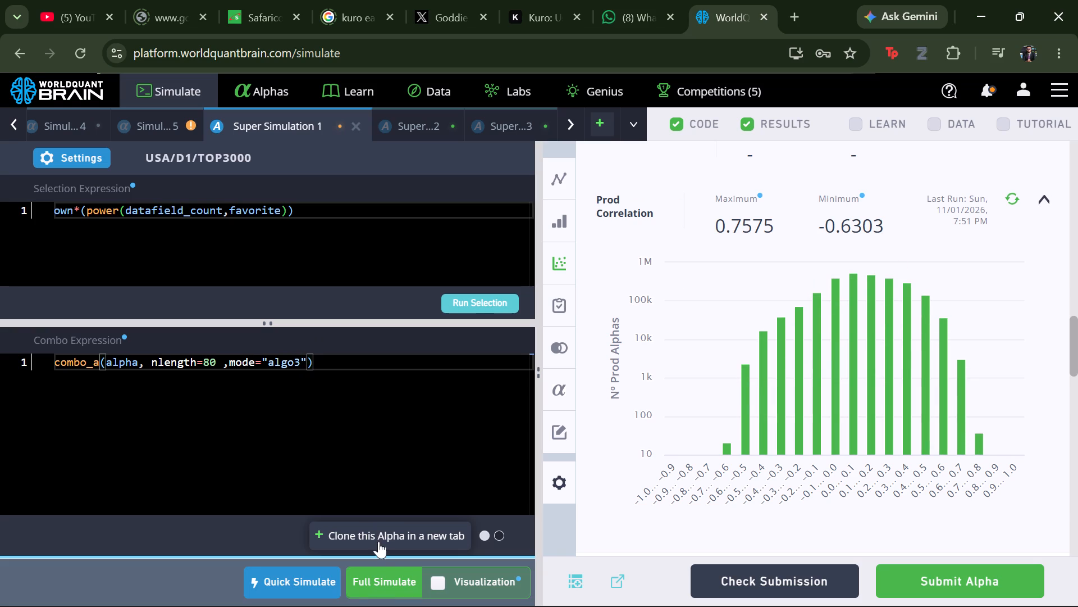
pyautogui.click(376, 580)
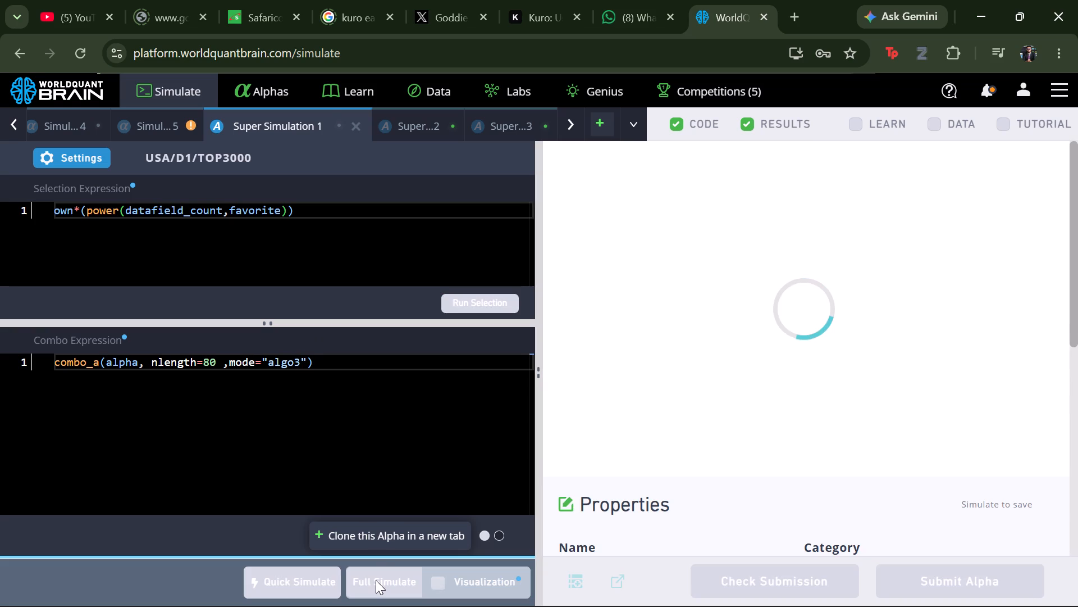
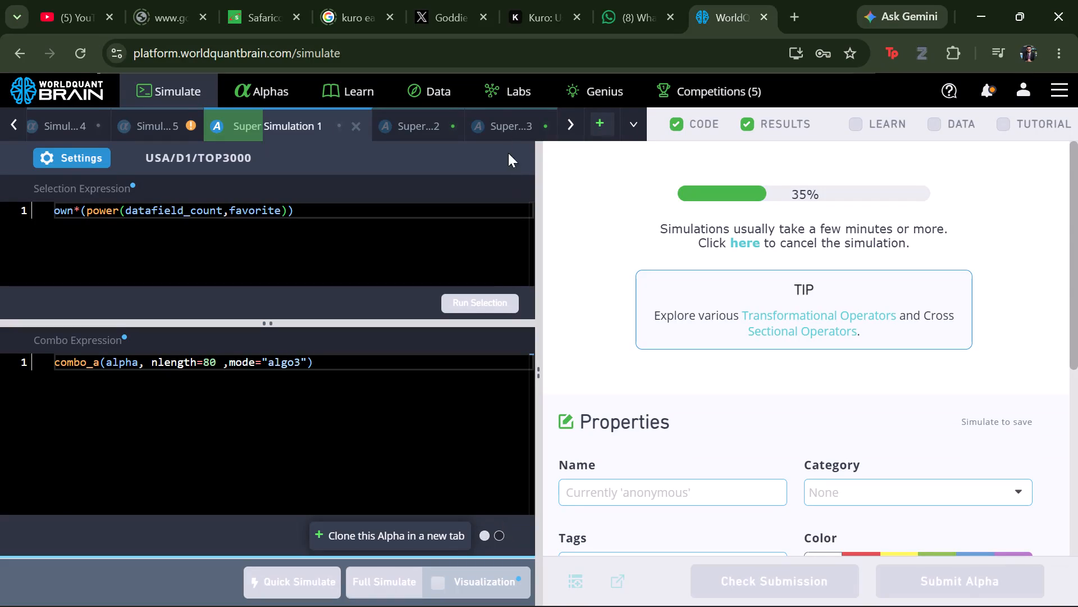
# Open Super Simulation 3 and review its aggregate data, Prod Correlation and IS Testing Status.
pyautogui.click(496, 119)
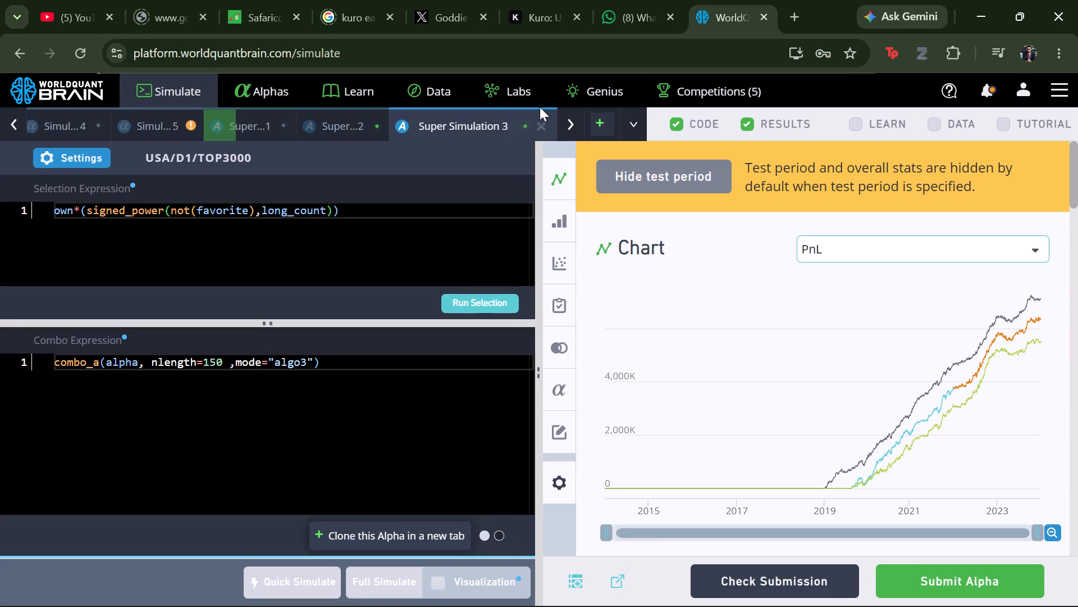
pyautogui.scroll(-6, 672, 284)
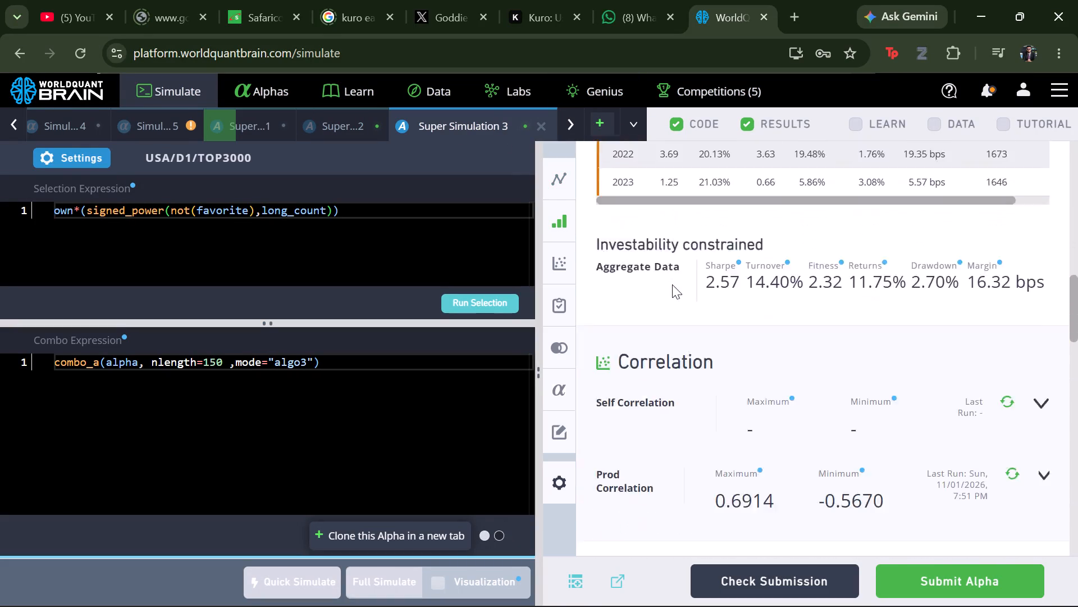
pyautogui.scroll(-2, 672, 284)
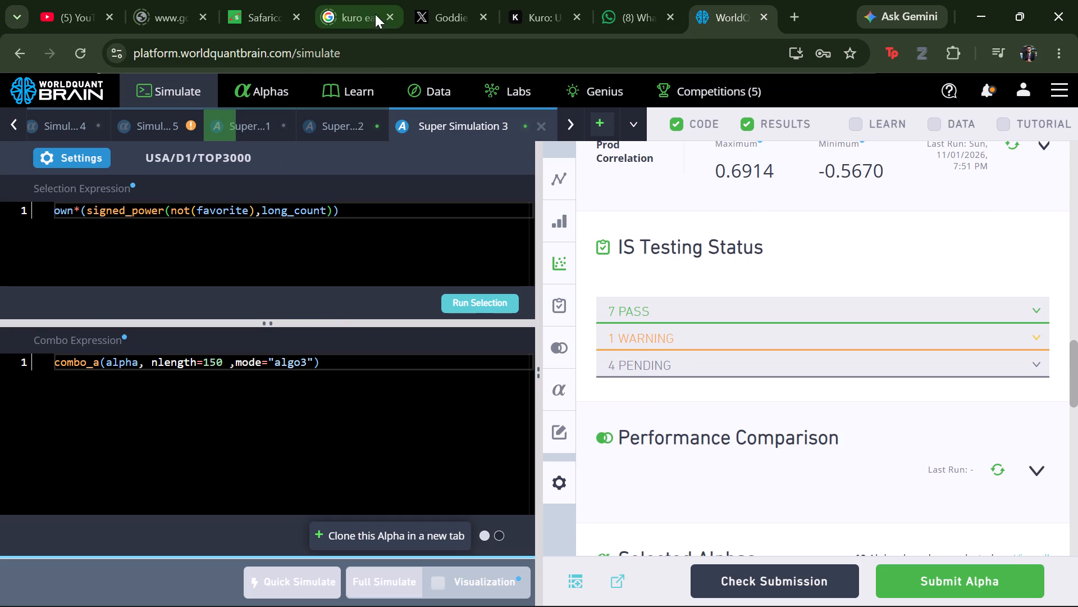
pyautogui.click(793, 7)
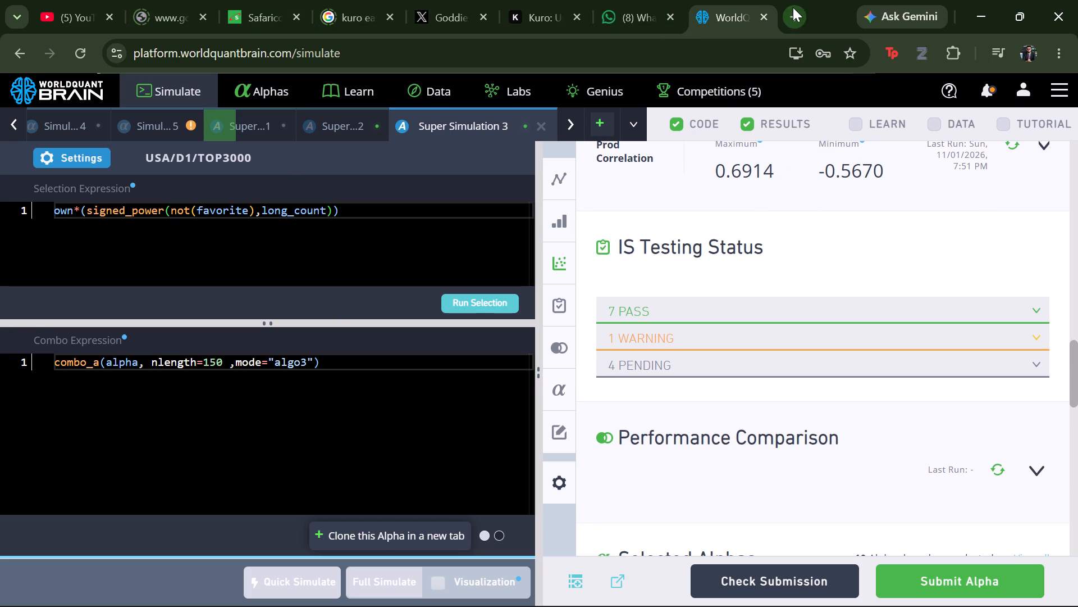
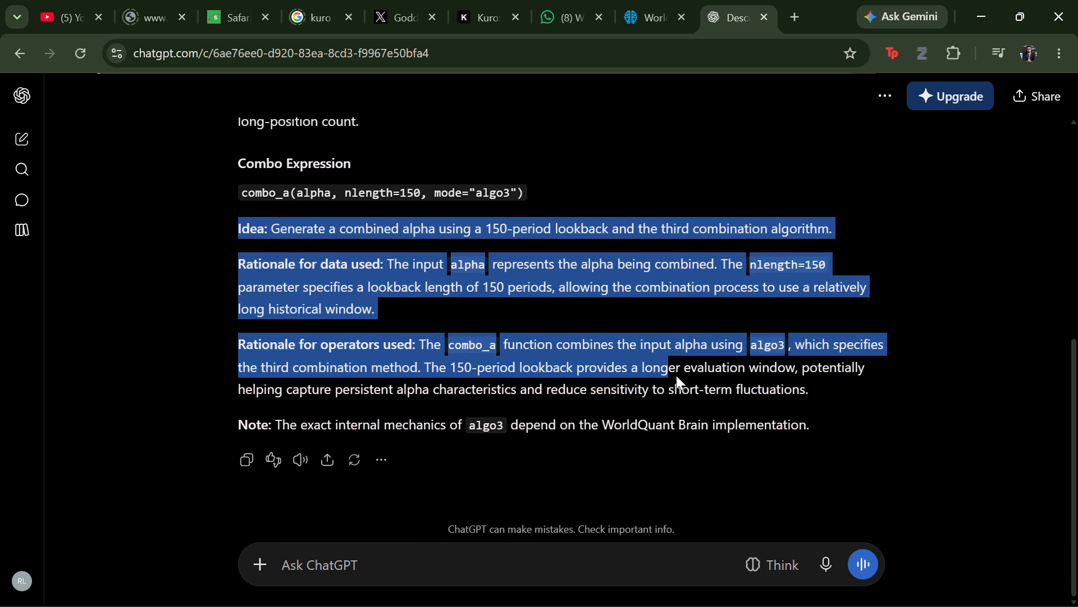
pyautogui.moveTo(676, 375); pyautogui.dragTo(860, 389)
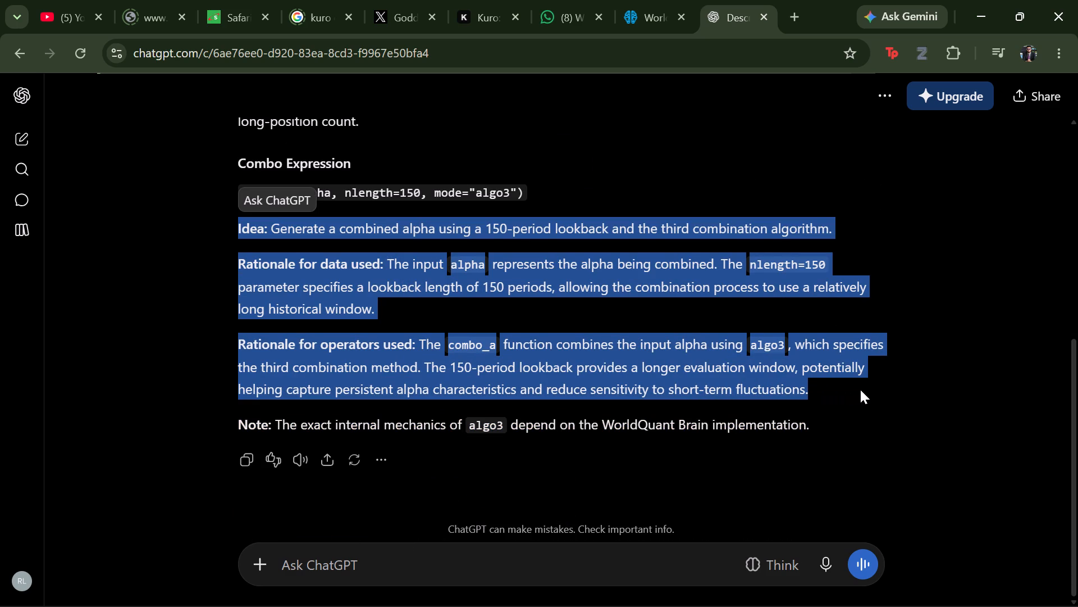
pyautogui.hotkey('ctrl', 'c')
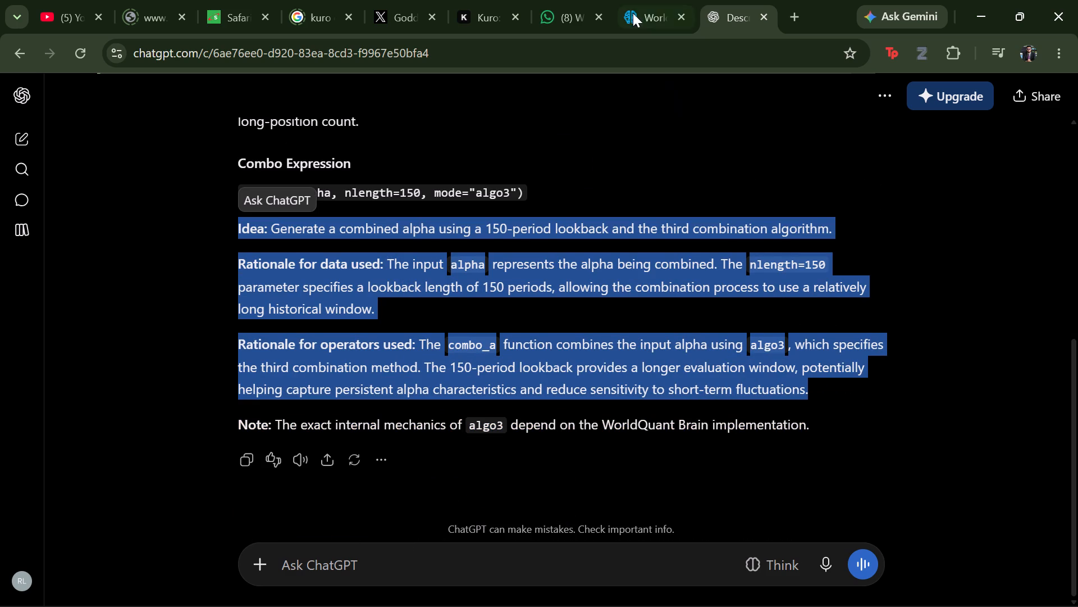
pyautogui.click(630, 1)
pyautogui.click(657, 496)
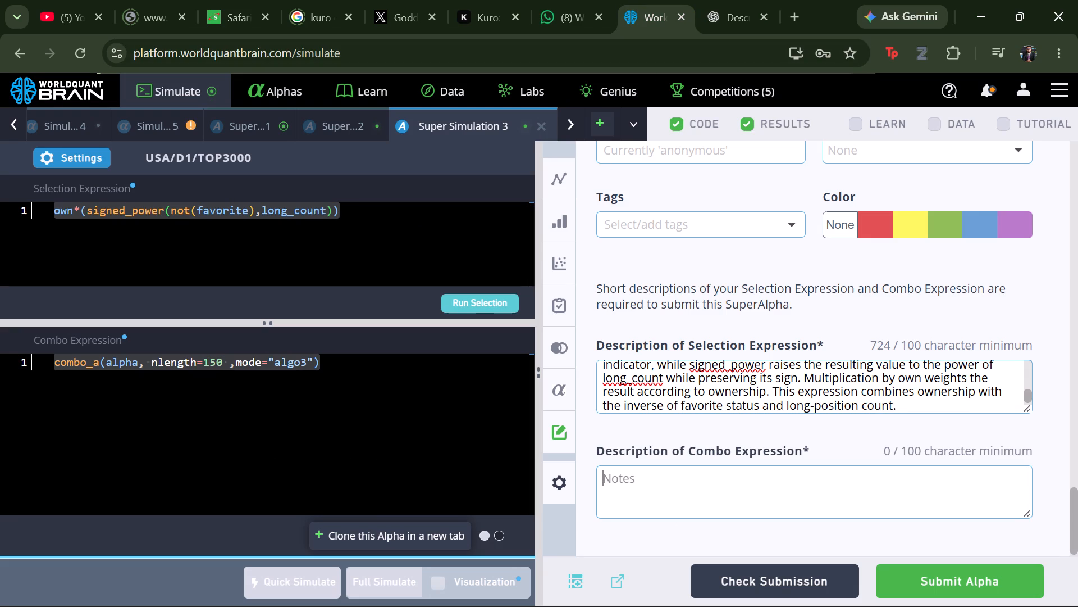
pyautogui.hotkey('ctrl', 'v')
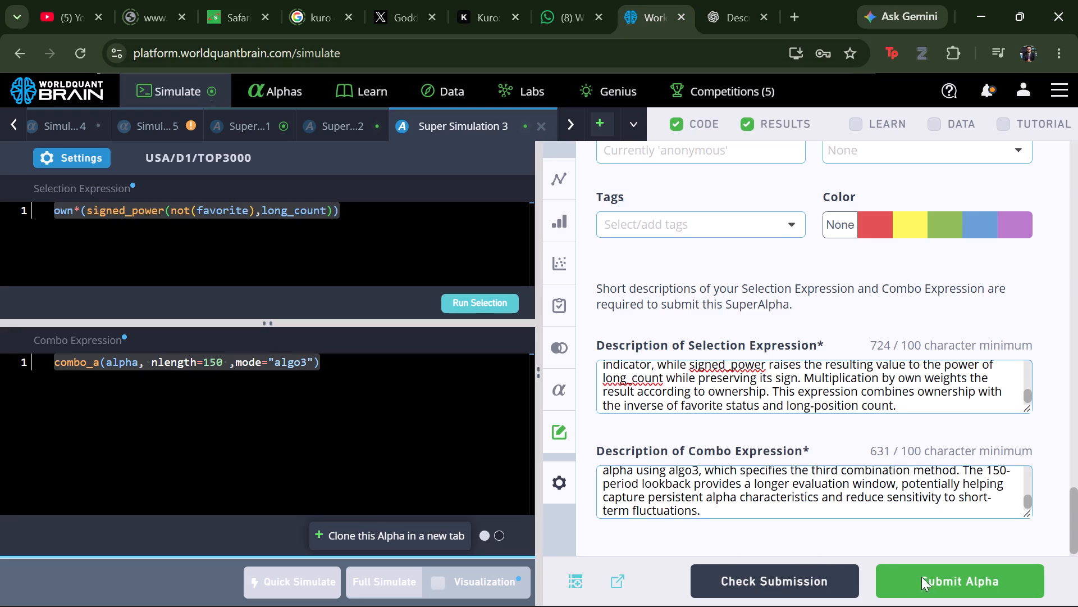
# Submit the Super Simulation 3 alpha.
pyautogui.click(937, 579)
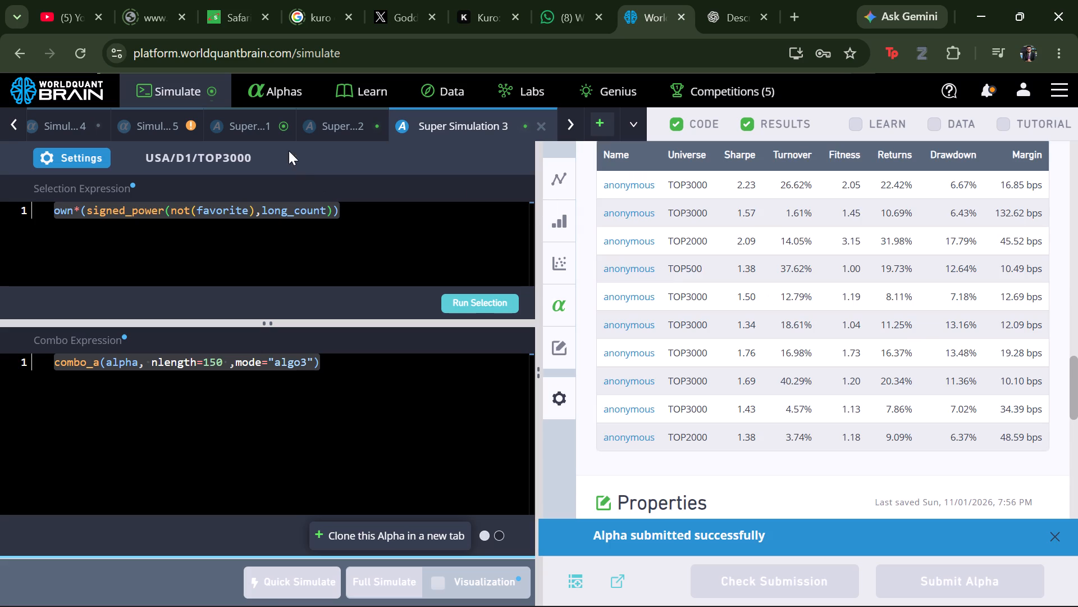
# Open the unsubmitted alphas list and filter it by region GLB.
pyautogui.click(261, 100)
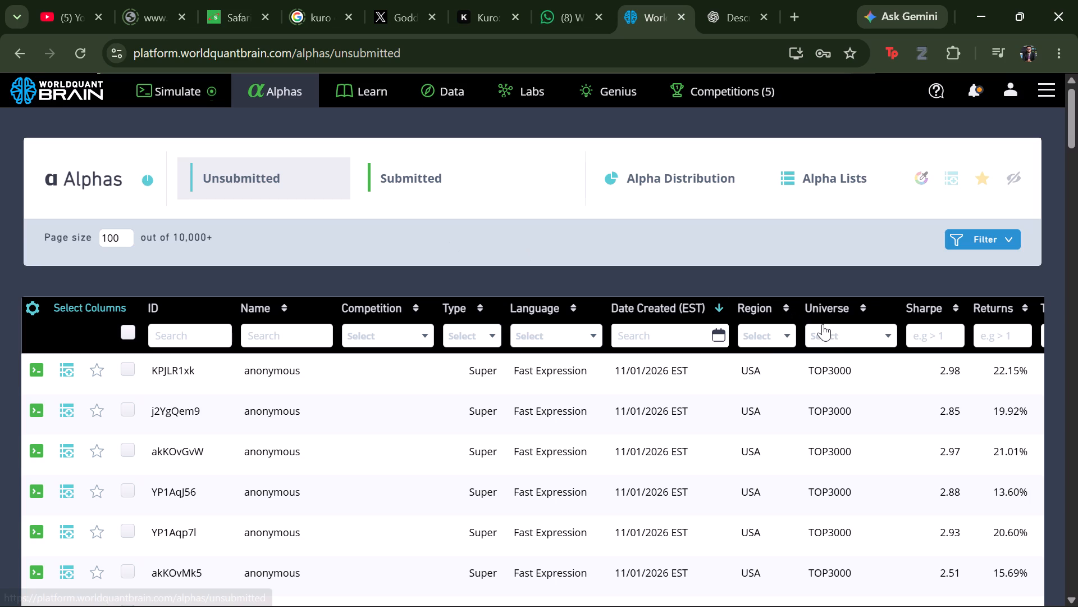
pyautogui.click(787, 335)
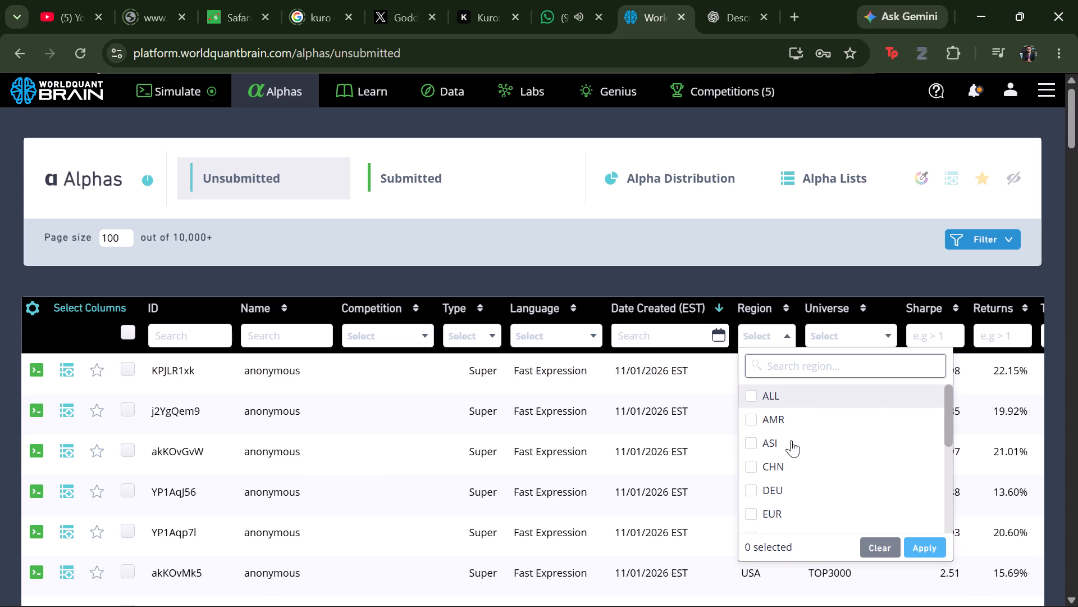
pyautogui.scroll(-2, 810, 452)
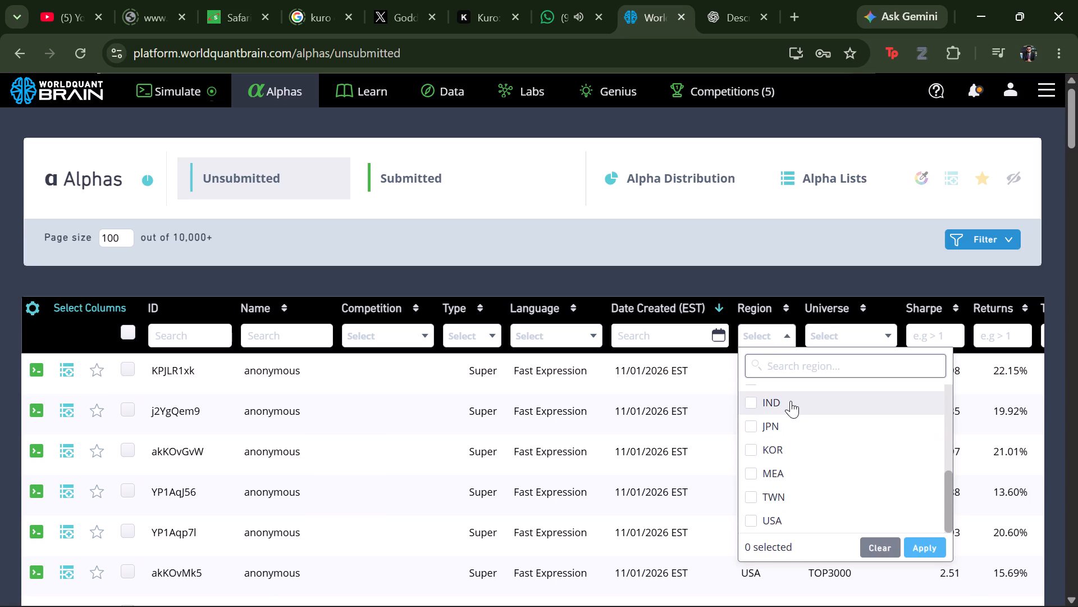
pyautogui.scroll(1, 792, 419)
pyautogui.click(766, 436)
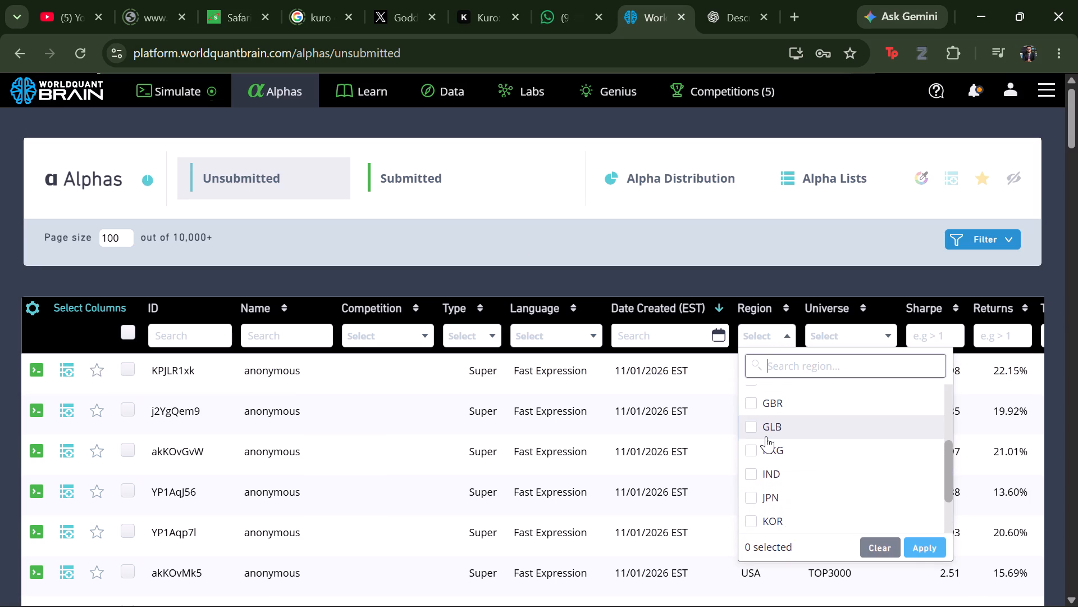
pyautogui.click(922, 550)
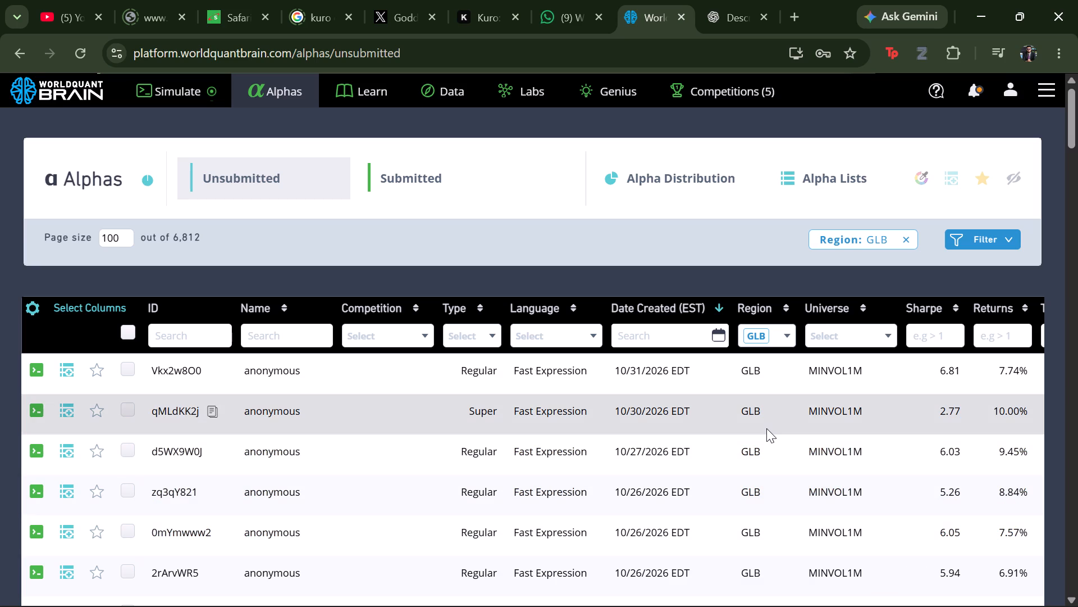
# Go to page 6 of the filtered list, open the details of alpha qME5Lnrv and show its test period.
pyautogui.scroll(-4, 768, 510)
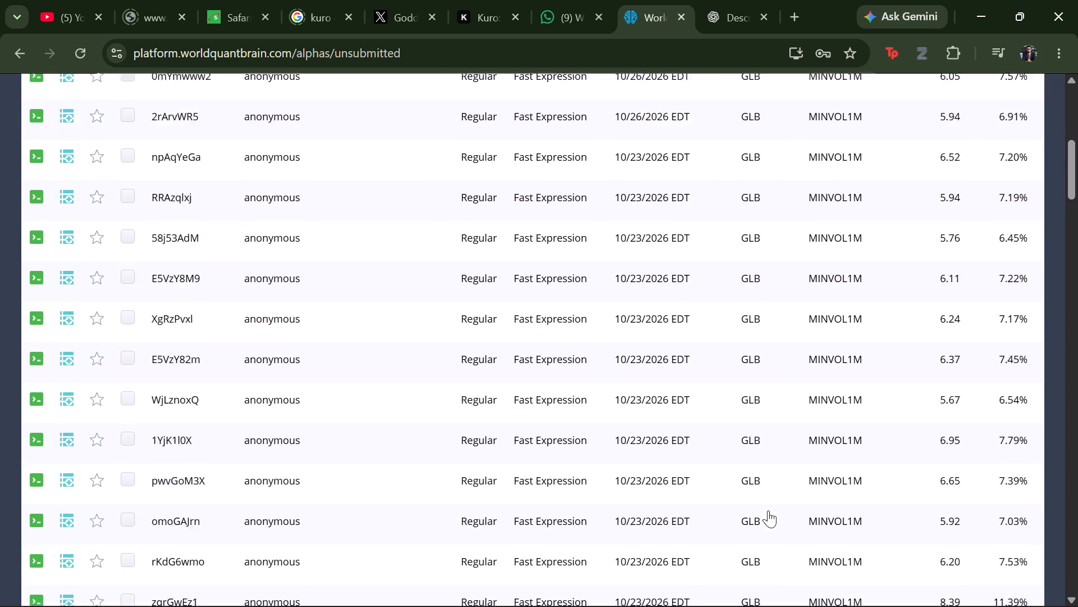
pyautogui.scroll(-11, 768, 510)
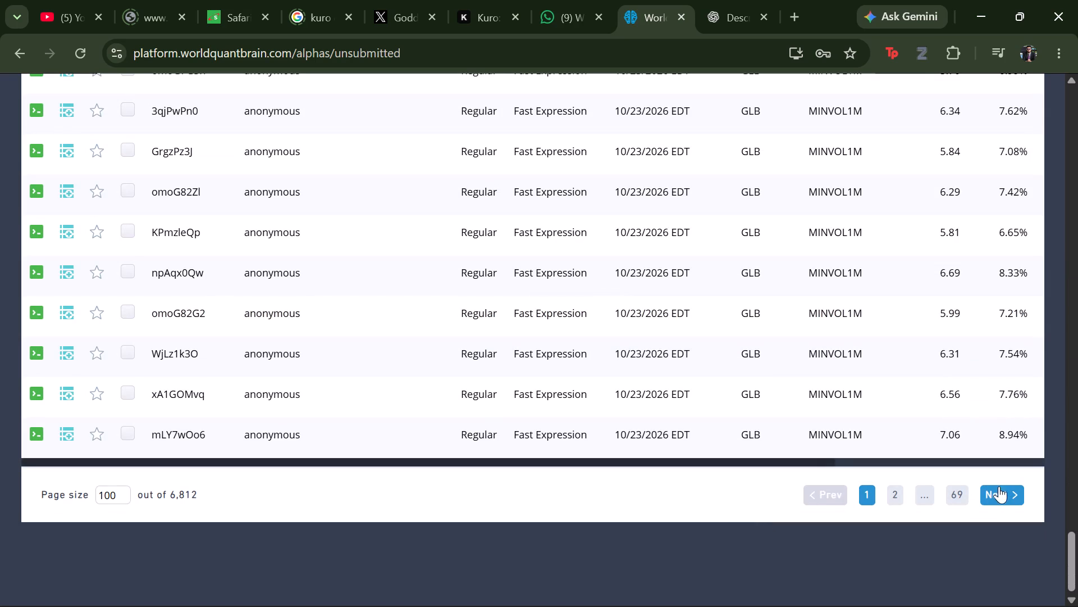
pyautogui.click(998, 492)
pyautogui.click(998, 492)
pyautogui.click(998, 492)
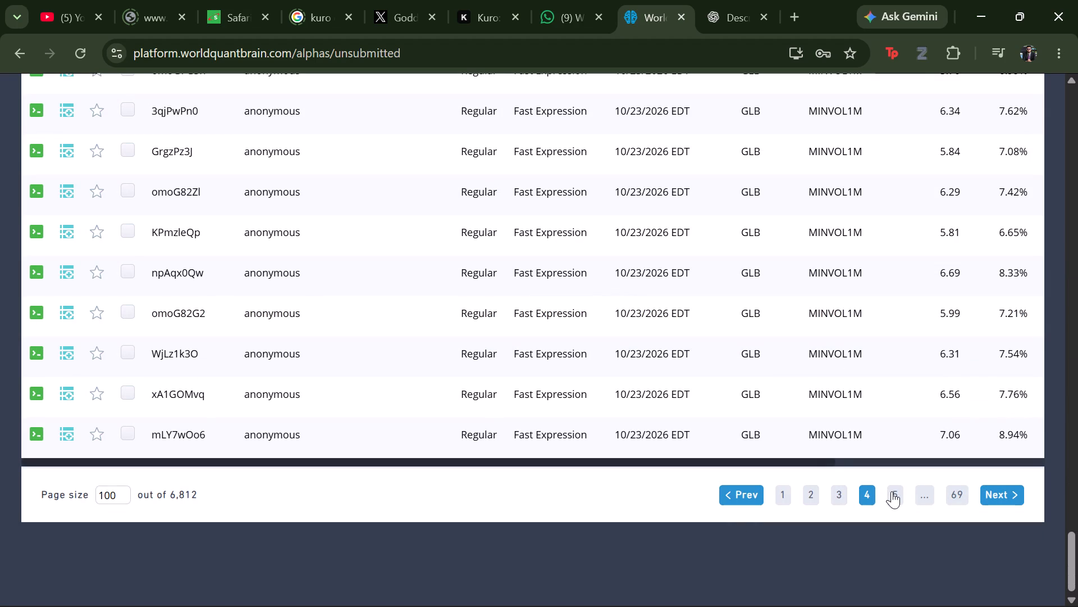
pyautogui.click(892, 491)
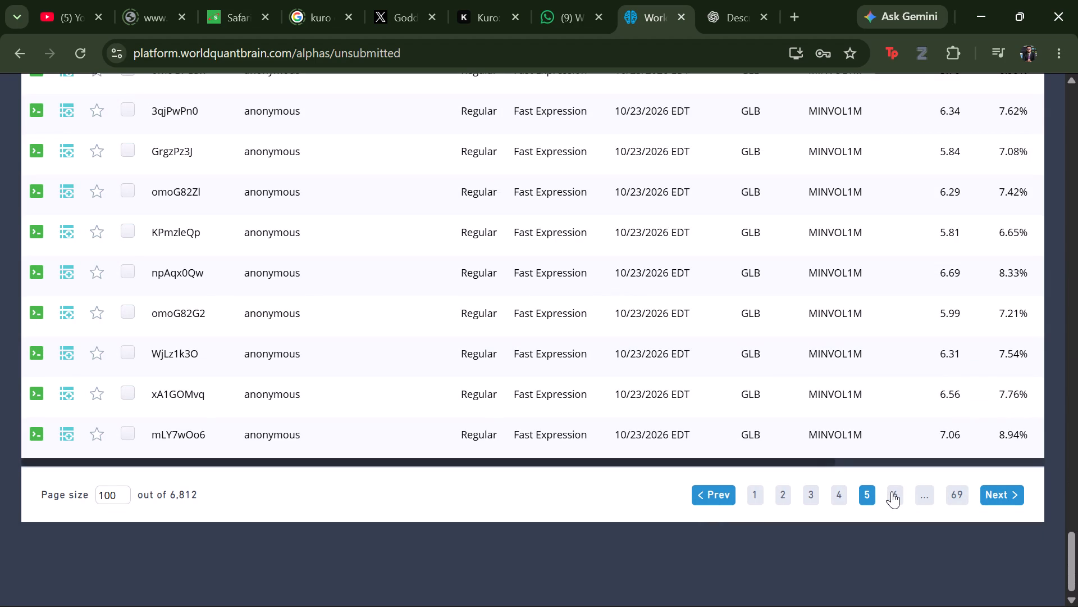
pyautogui.click(892, 491)
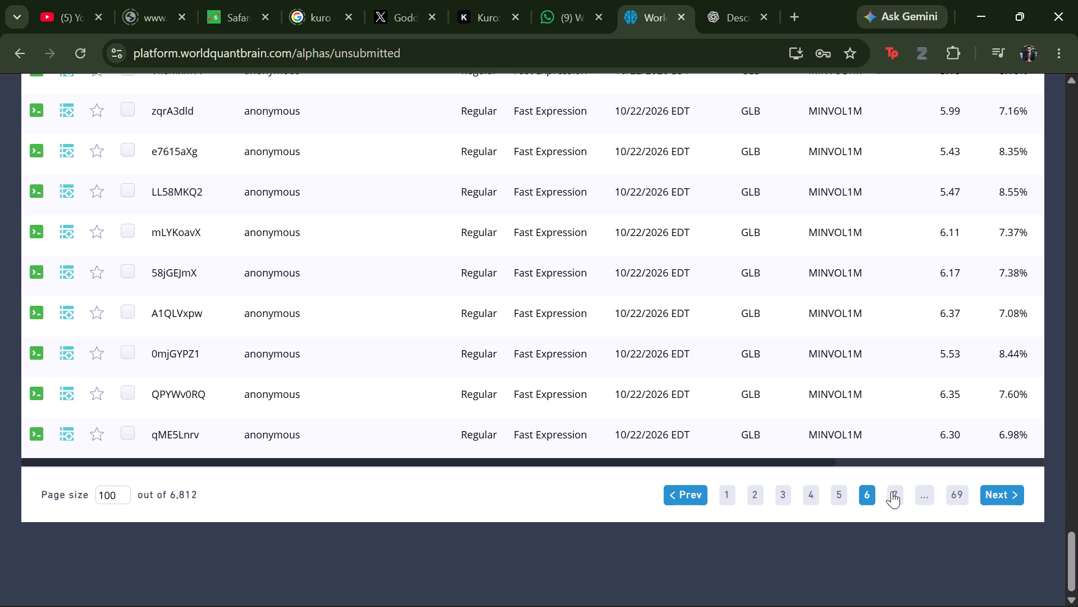
pyautogui.click(659, 429)
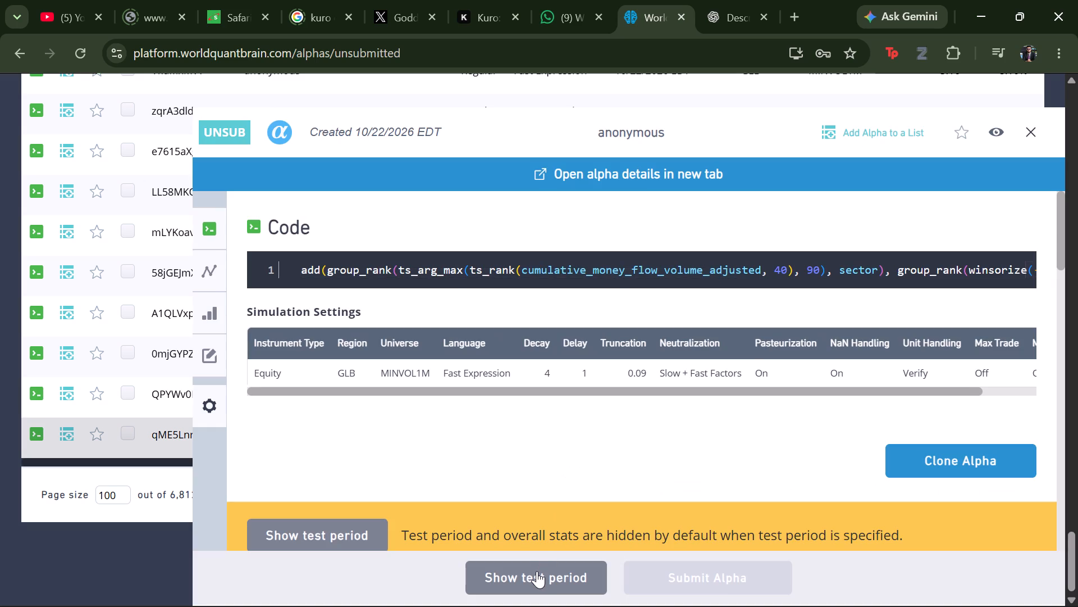
pyautogui.click(537, 571)
# Review alpha qME5Lnrv's summary and aggregate data for the IS period and run its Prod Correlation check.
pyautogui.scroll(-5, 614, 418)
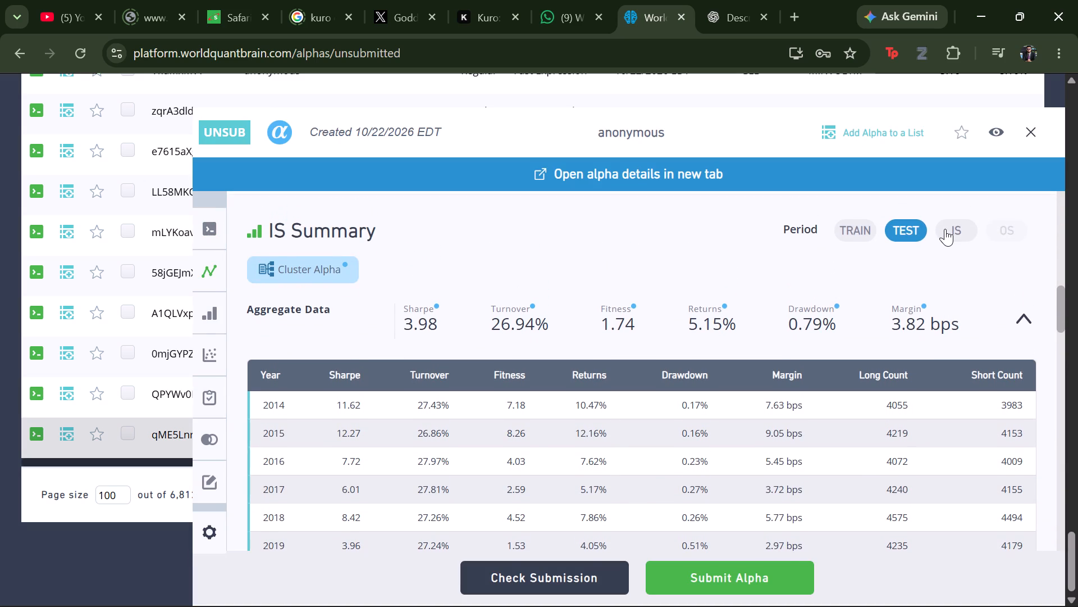
pyautogui.click(945, 229)
pyautogui.scroll(-5, 802, 373)
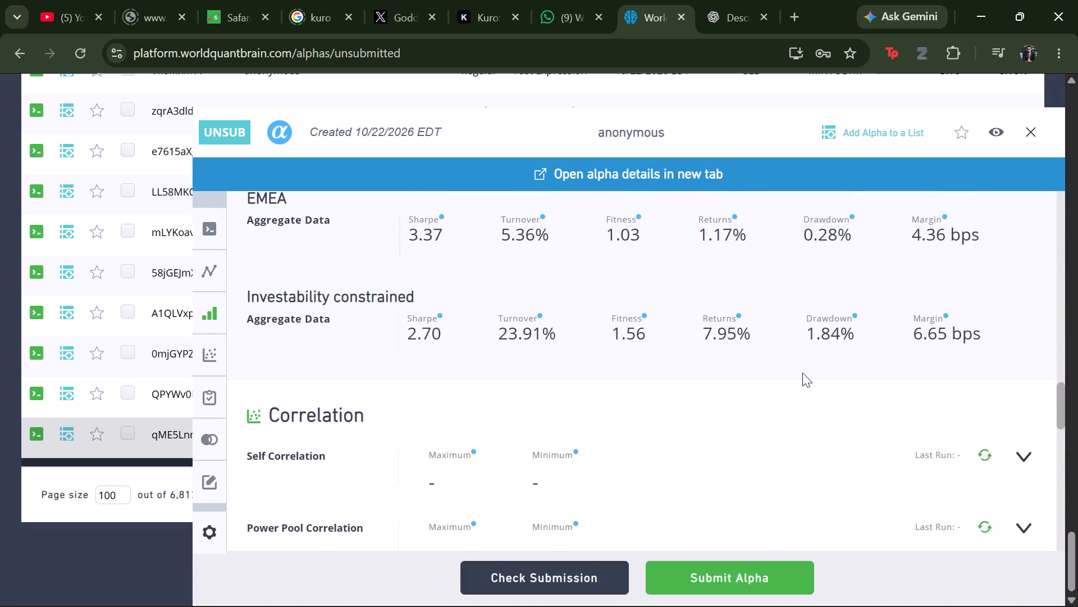
pyautogui.scroll(-1, 802, 373)
pyautogui.scroll(2, 802, 373)
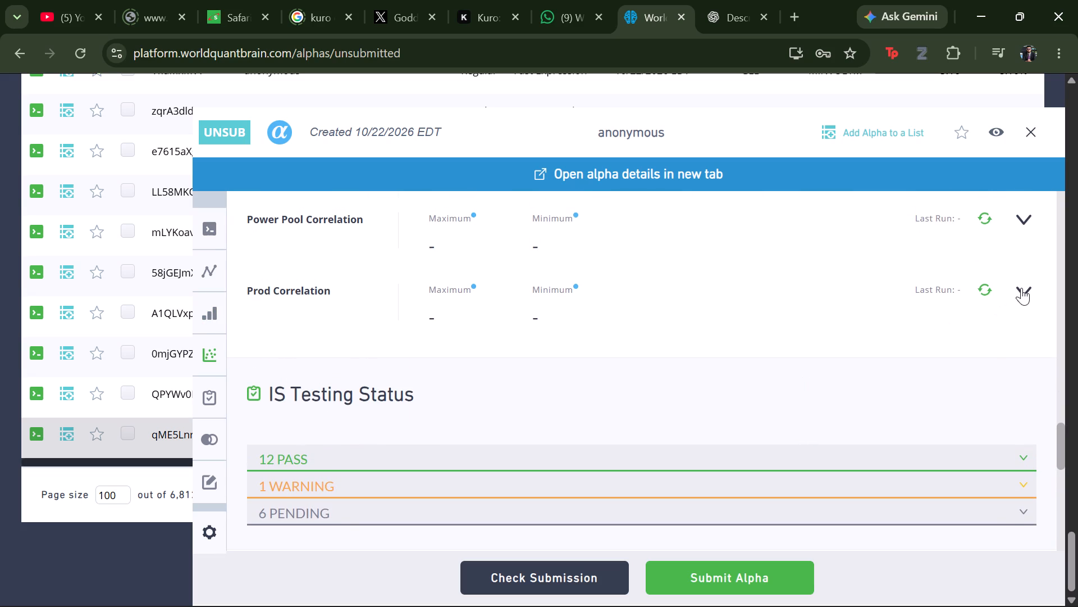
pyautogui.click(1021, 288)
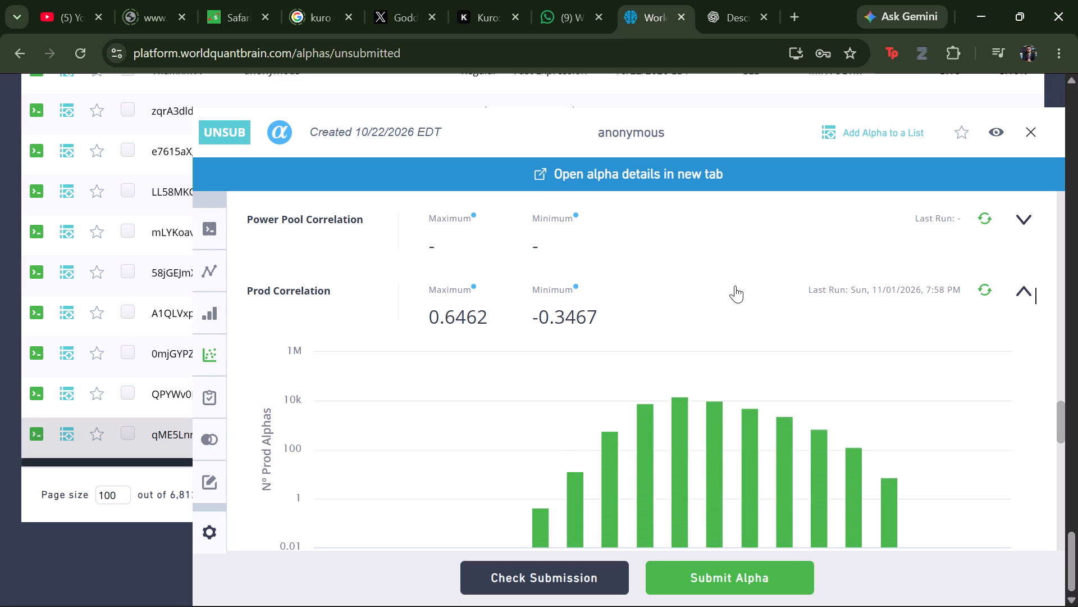
pyautogui.scroll(7, 735, 286)
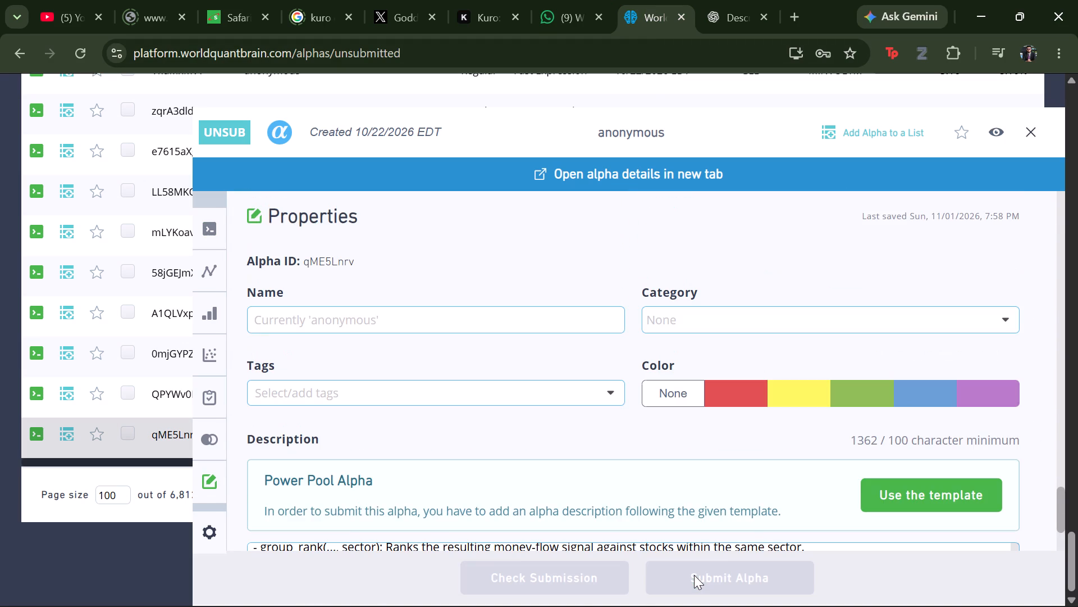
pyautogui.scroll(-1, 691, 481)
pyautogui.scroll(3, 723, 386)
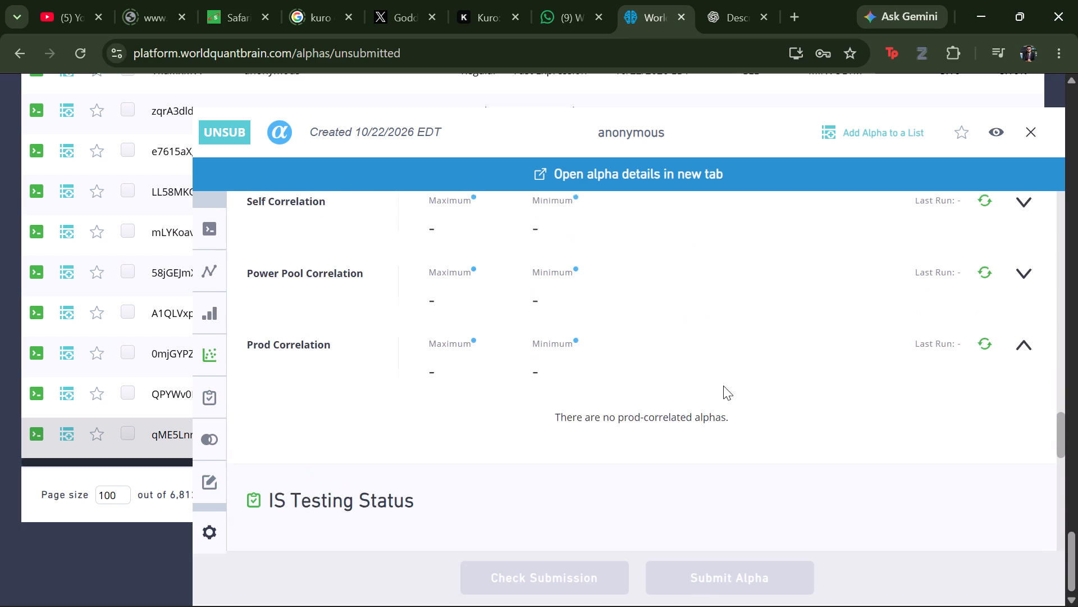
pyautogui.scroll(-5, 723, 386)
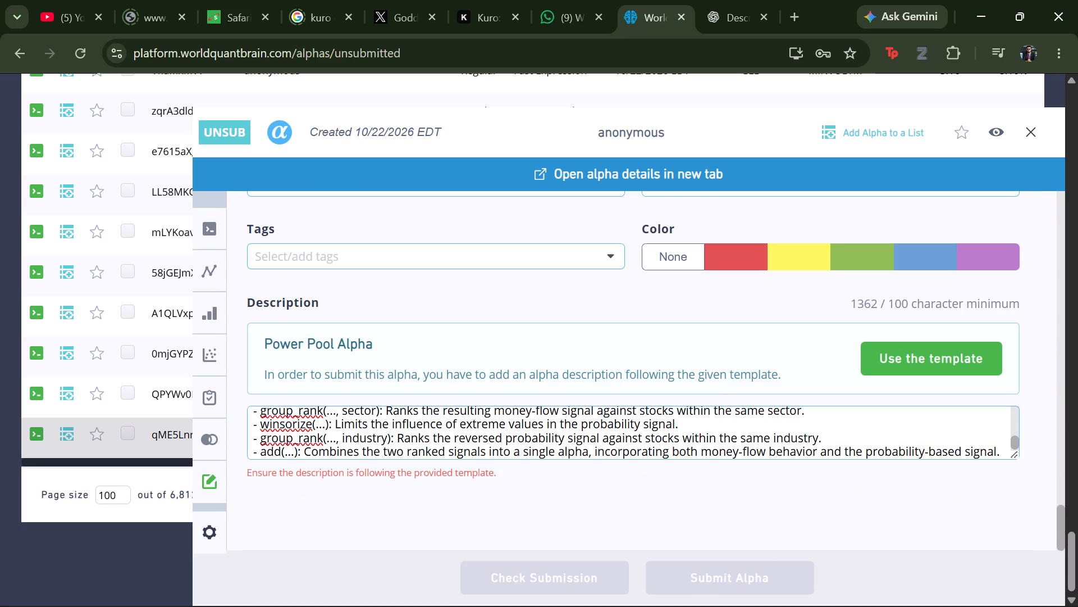
# Delete the stray closing parenthesis above "Idea:" at the start of the alpha's description.
pyautogui.scroll(2, 659, 434)
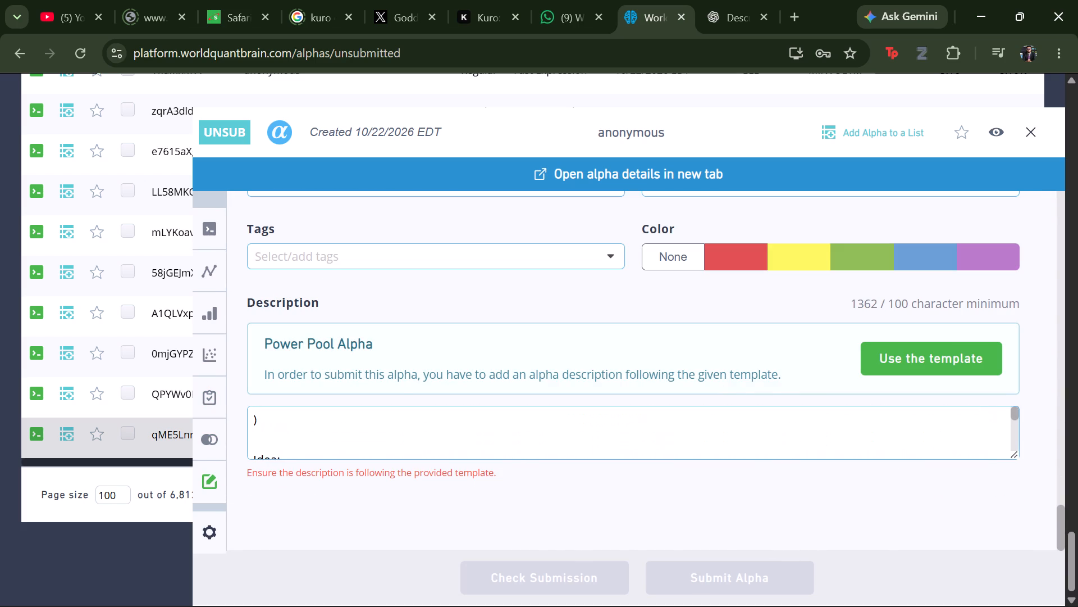
pyautogui.click(397, 432)
pyautogui.press('BackSpace')
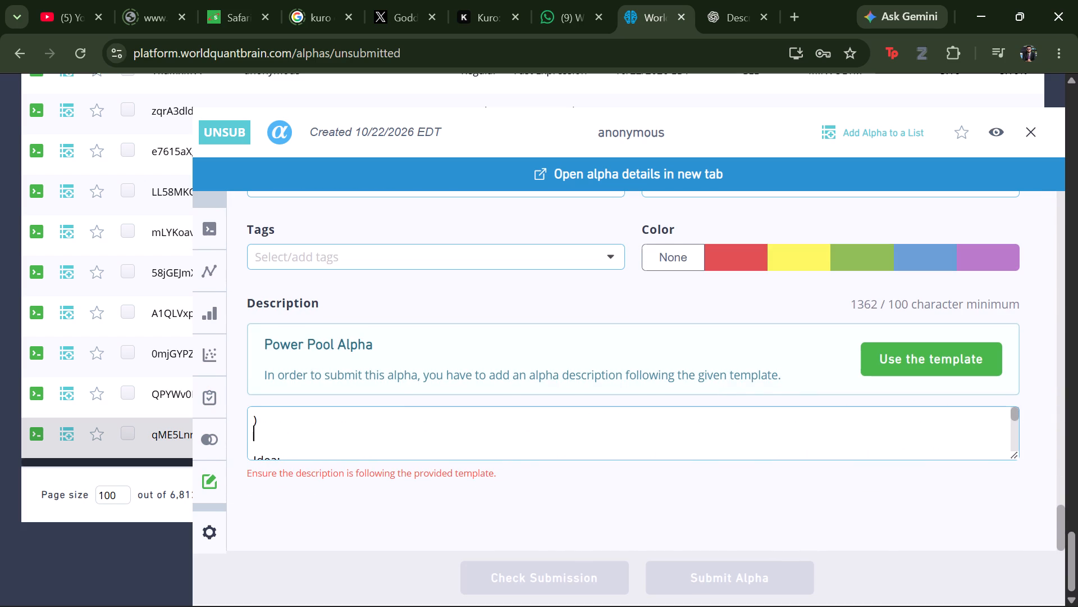
pyautogui.press('BackSpace')
pyautogui.press('BackSpace')
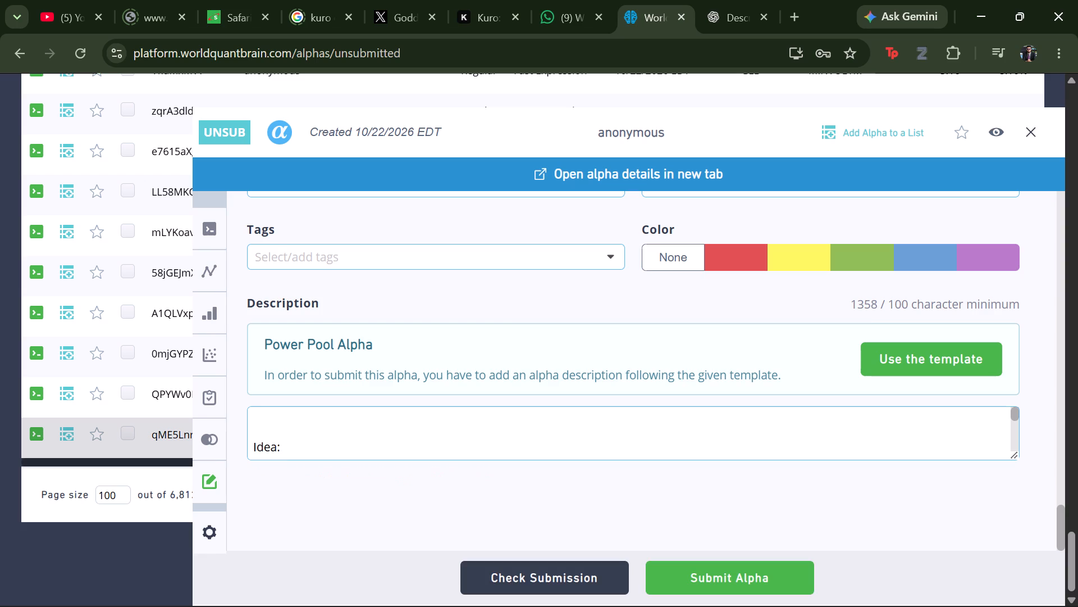
# Submit alpha qME5Lnrv with the corrected description.
pyautogui.click(689, 587)
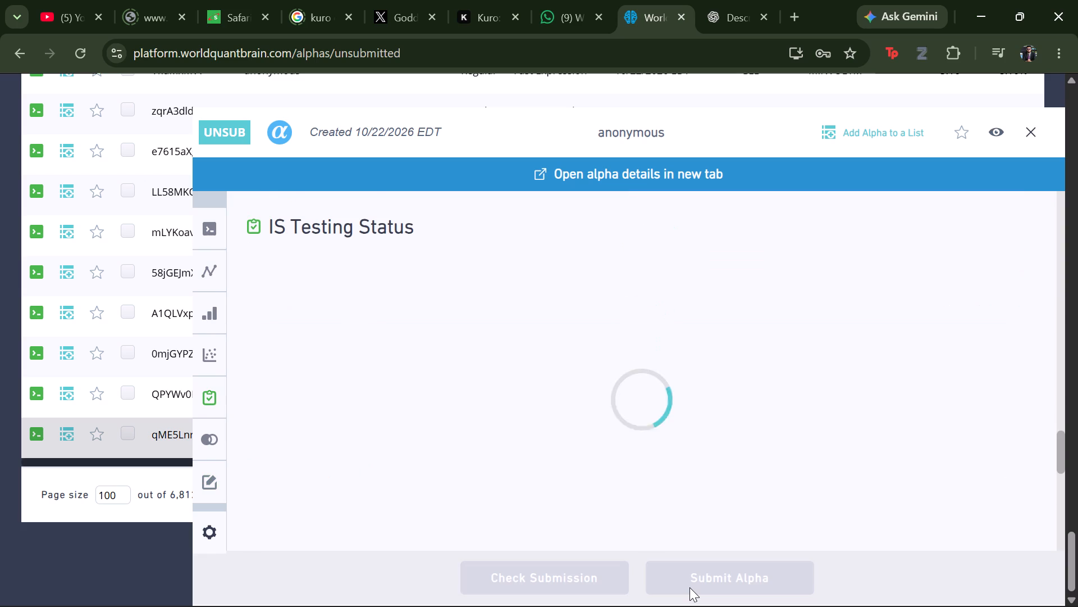
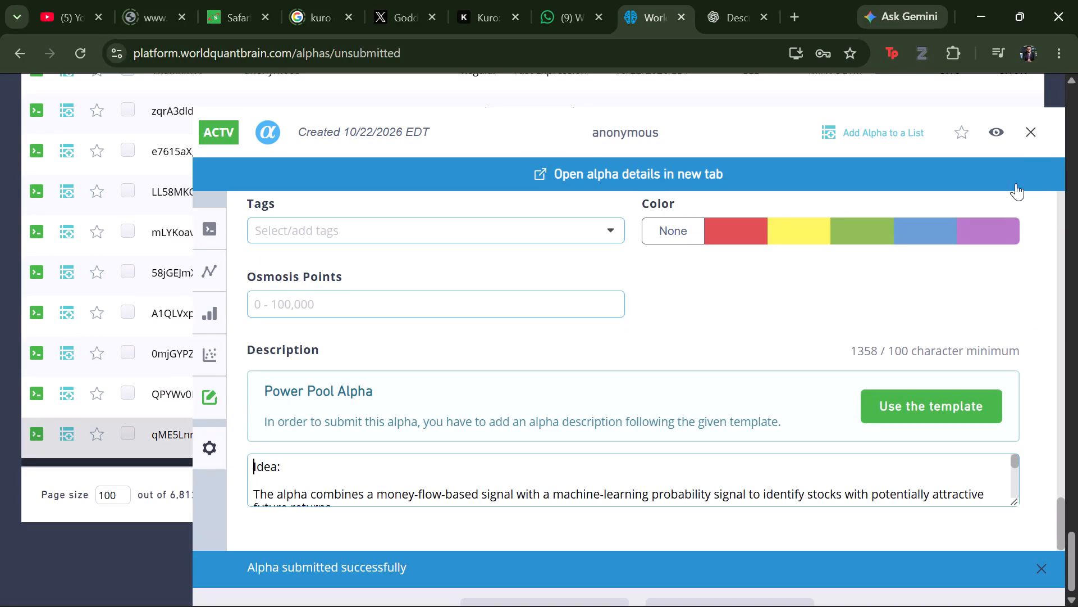
# Close alpha qME5Lnrv's details, reopen them from the unsubmitted list to check its submission status, and close them again.
pyautogui.click(1026, 135)
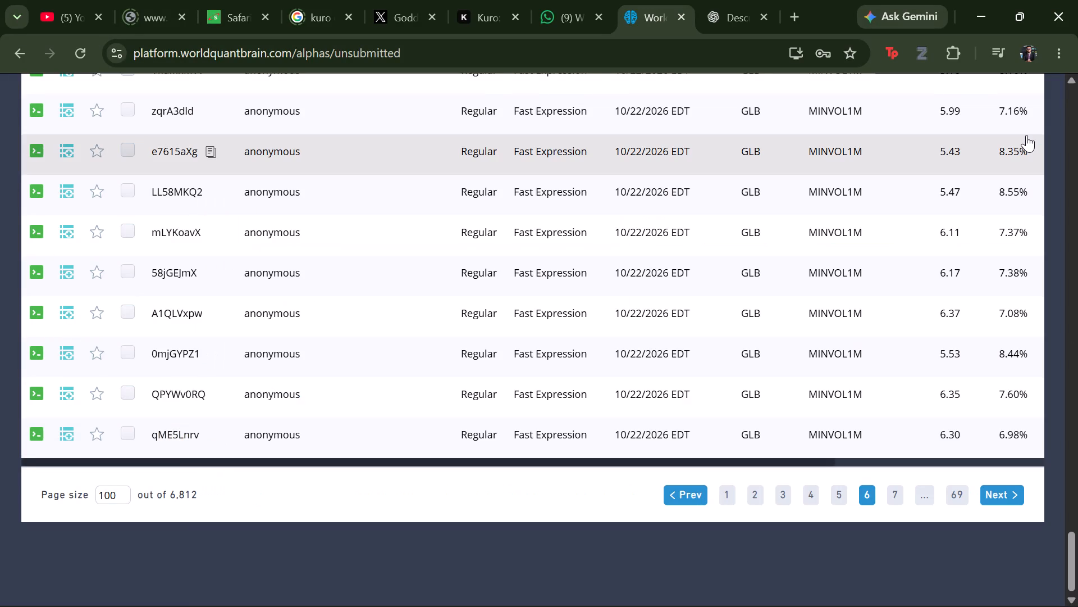
pyautogui.scroll(-1, 761, 316)
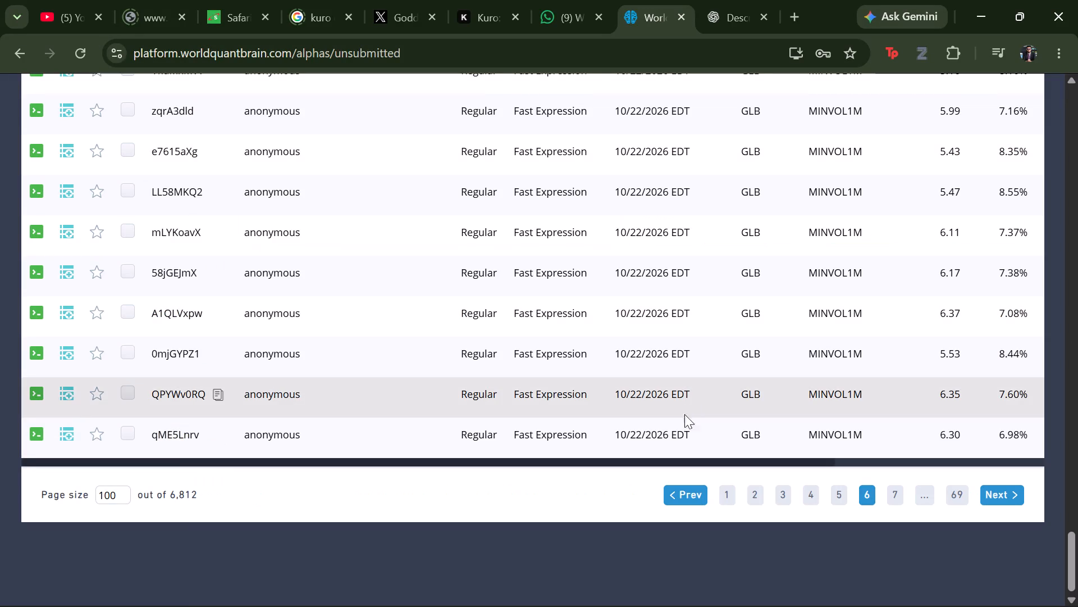
pyautogui.click(672, 427)
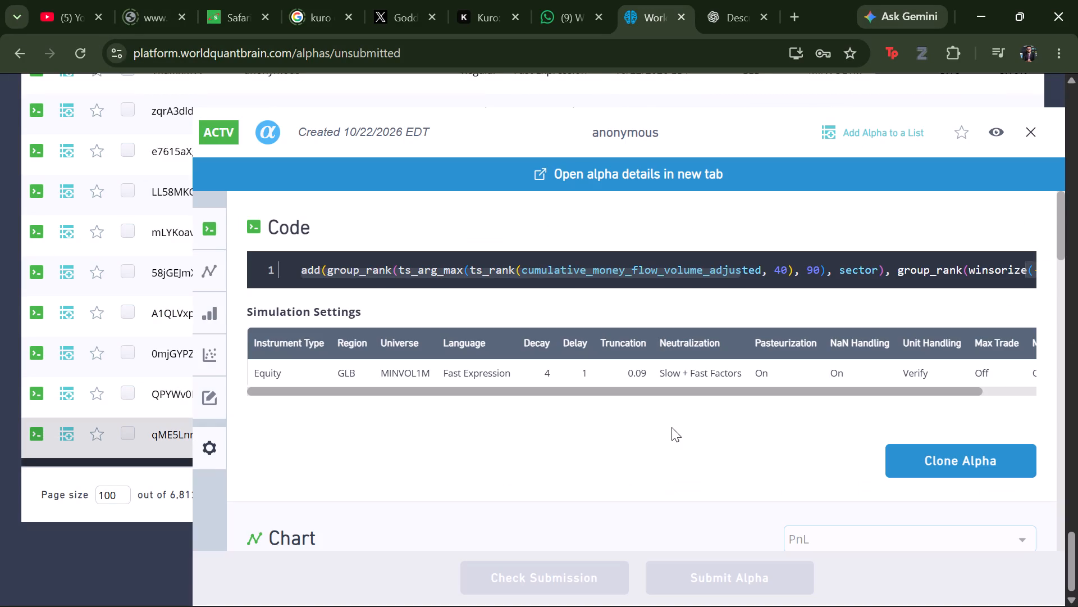
pyautogui.scroll(-6, 606, 472)
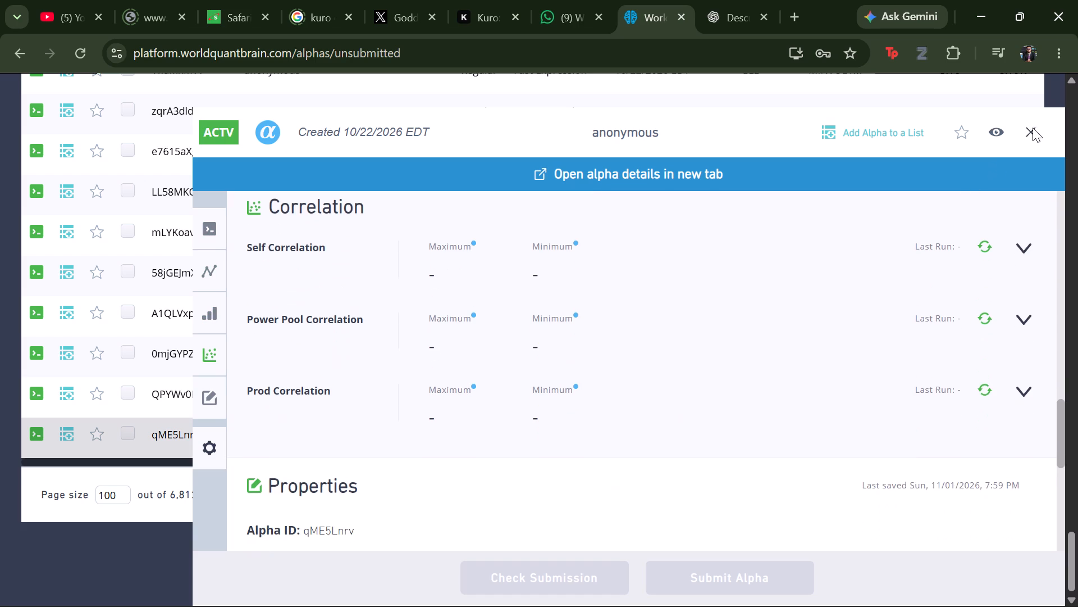
pyautogui.click(1032, 128)
pyautogui.click(1029, 130)
# Show the test period of the green-marked alpha akVRKQXW and check its Prod Correlation.
pyautogui.scroll(3, 792, 202)
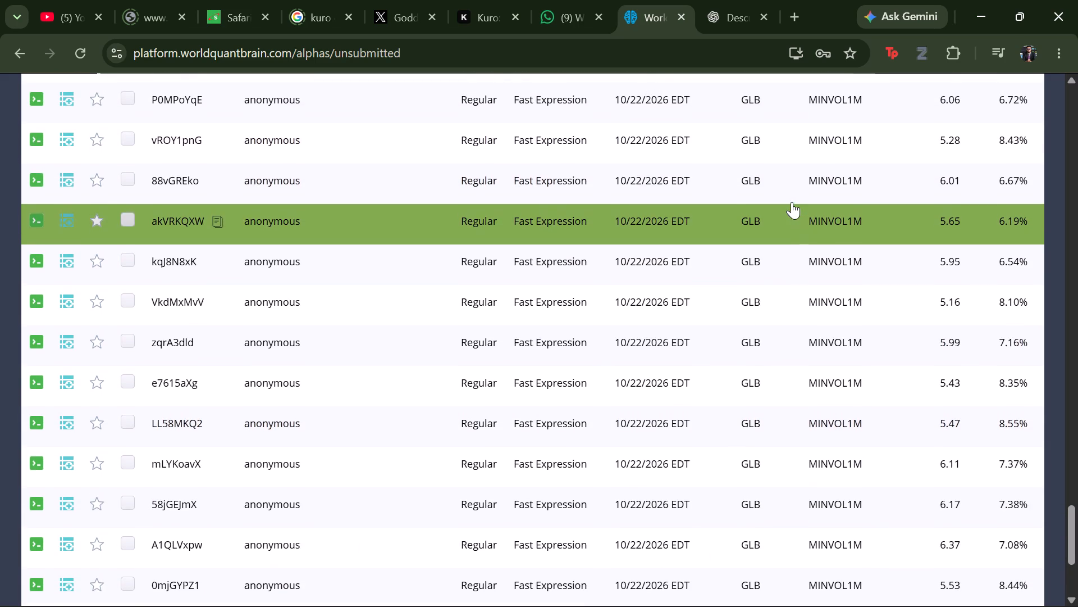
pyautogui.click(733, 230)
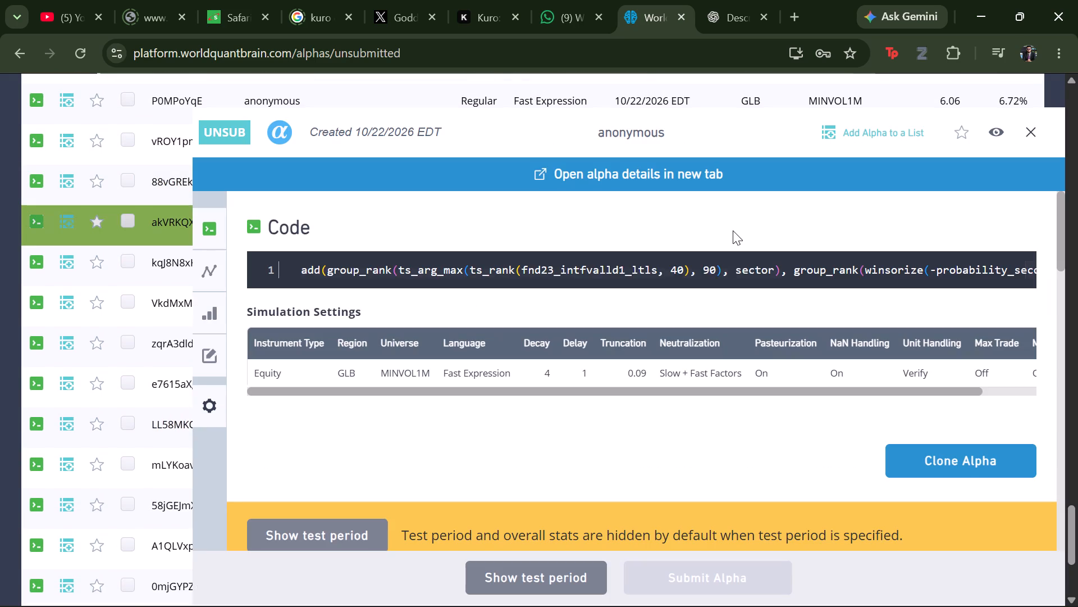
pyautogui.scroll(-6, 648, 406)
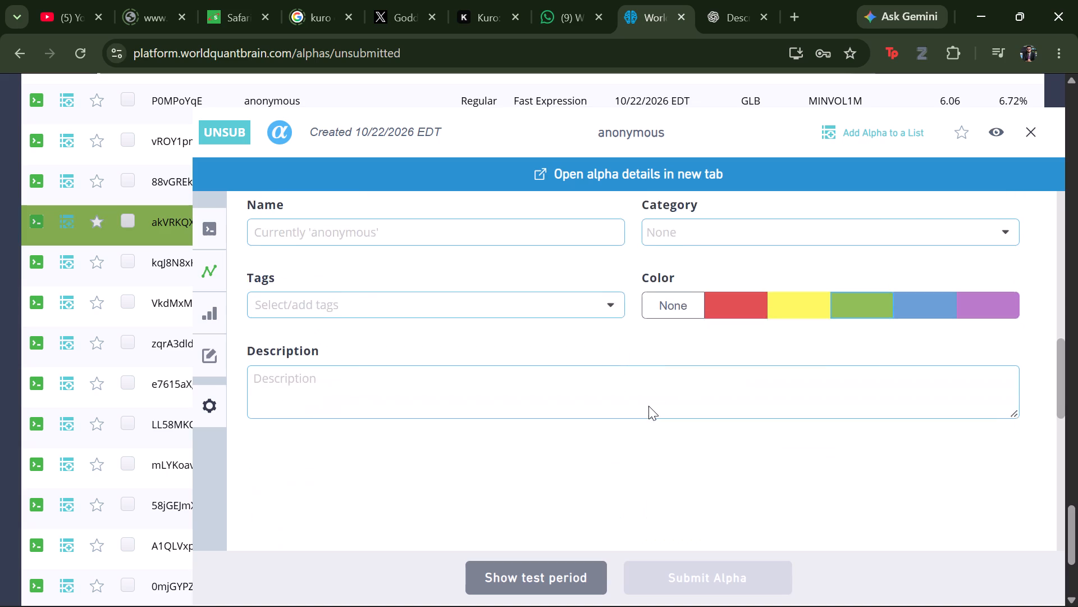
pyautogui.scroll(-1, 648, 406)
pyautogui.click(531, 576)
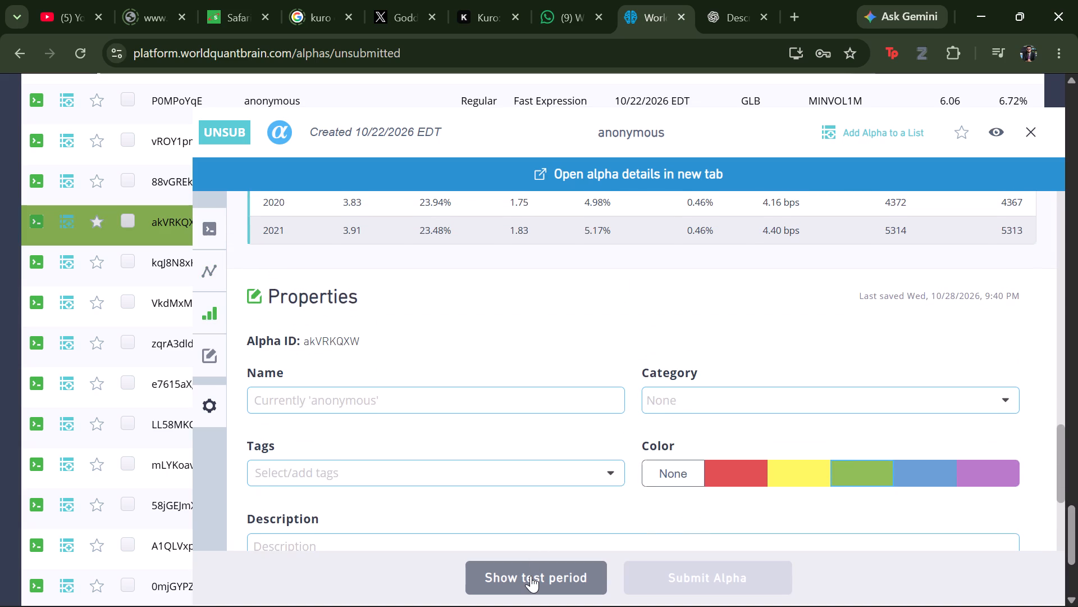
pyautogui.scroll(-1, 787, 351)
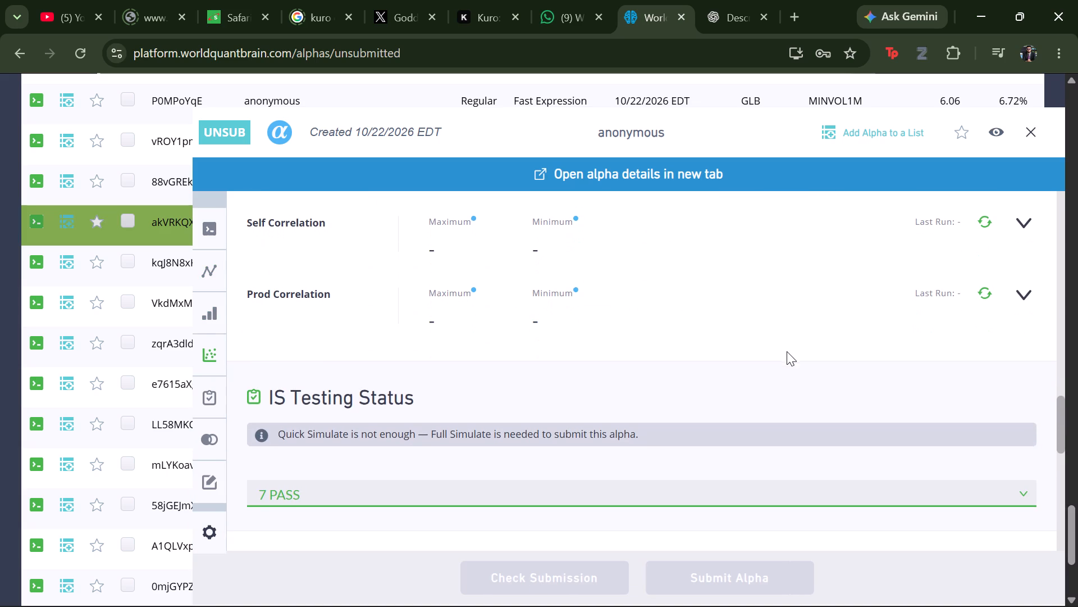
pyautogui.click(1033, 296)
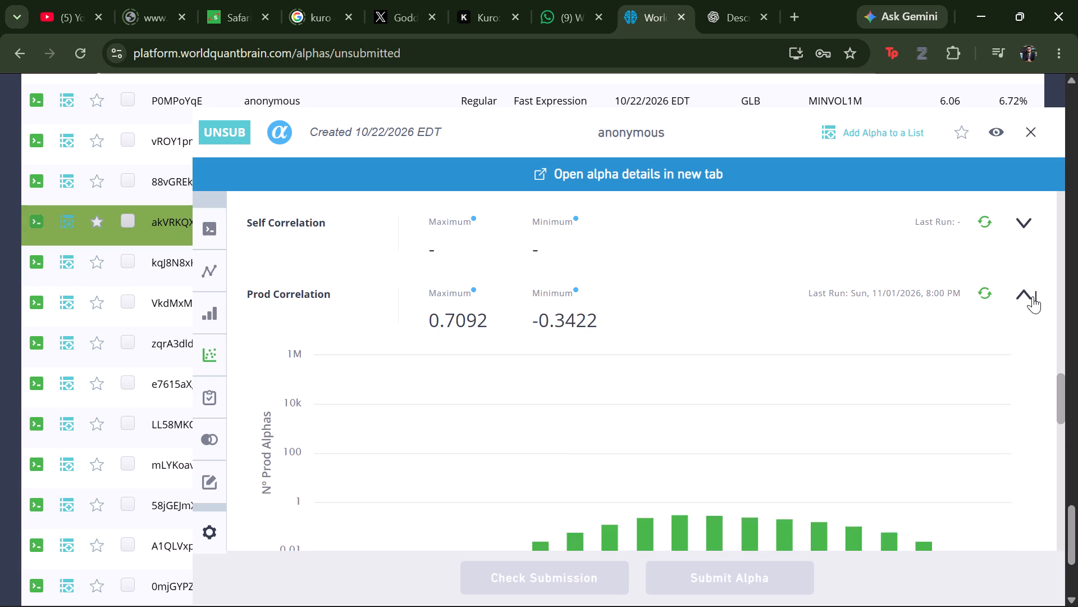
pyautogui.click(1029, 134)
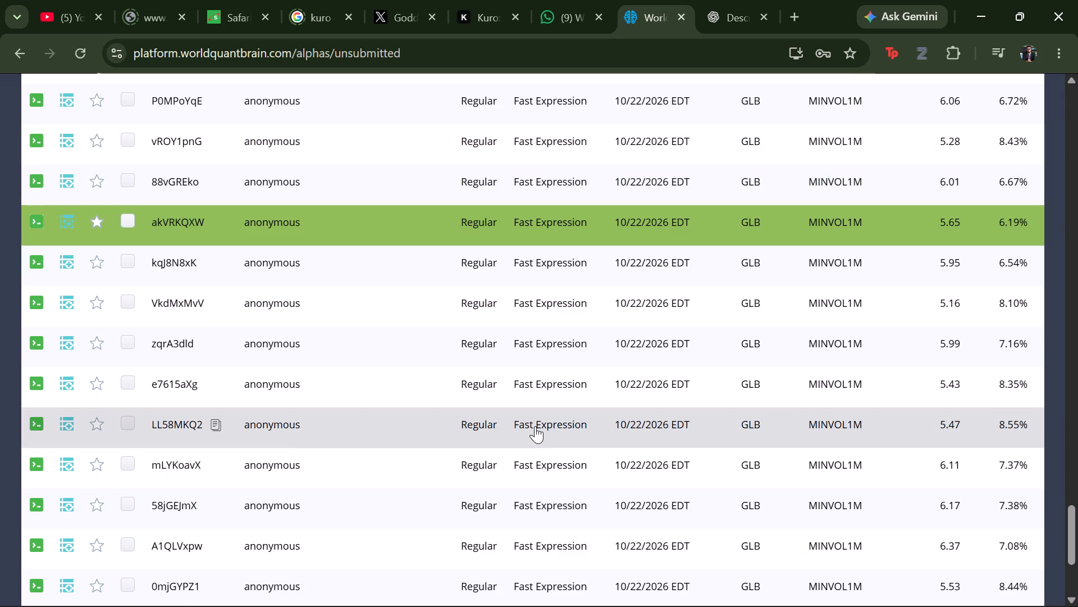
# Show the test period of alpha LL58MKQ2 and check its Prod Correlation.
pyautogui.click(535, 426)
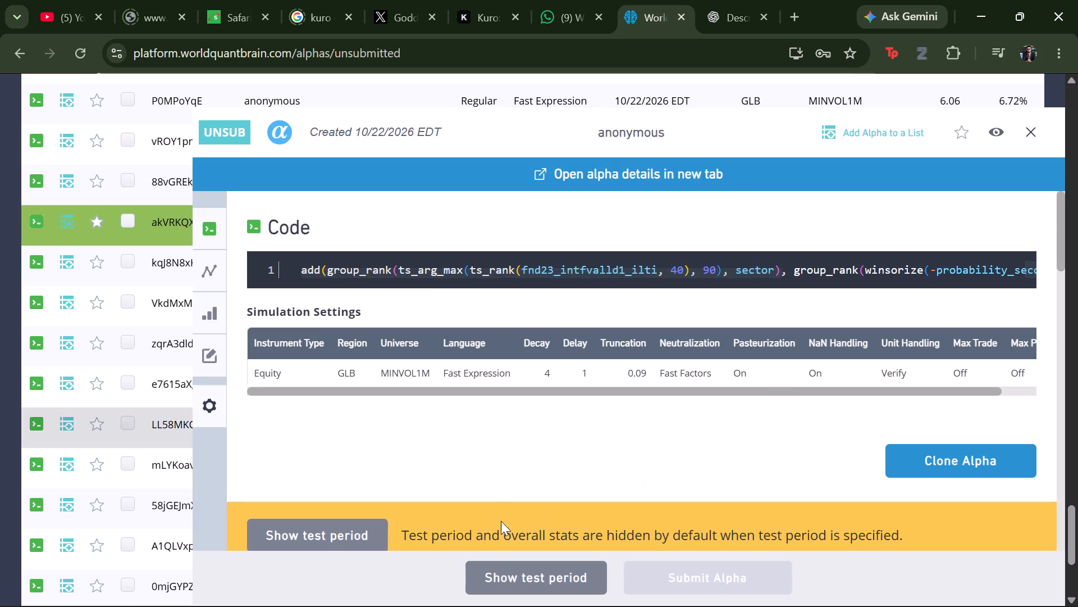
pyautogui.click(498, 567)
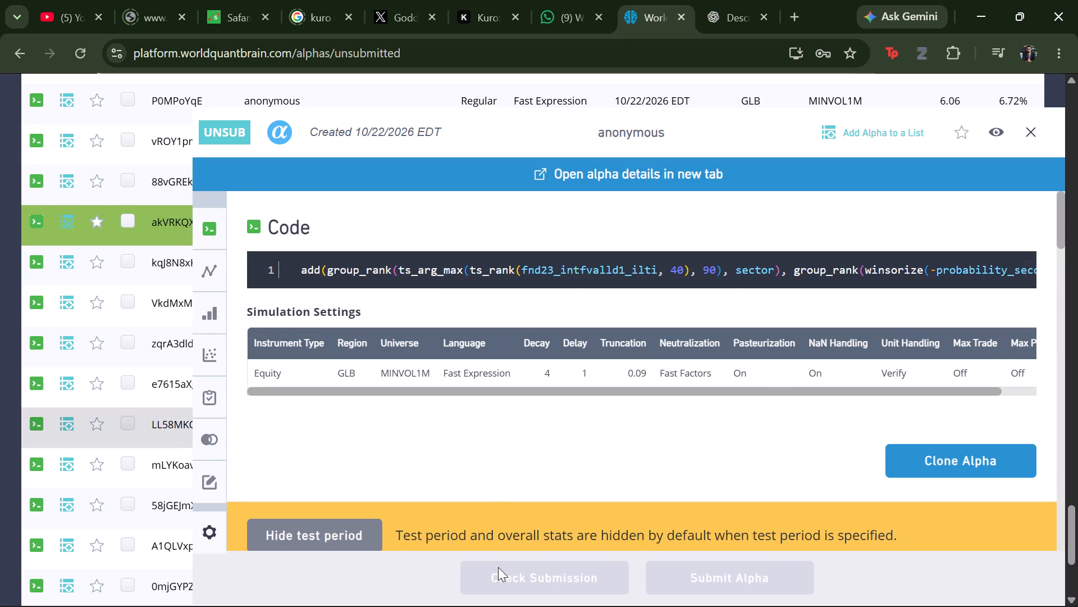
pyautogui.scroll(-6, 572, 440)
pyautogui.scroll(1, 572, 440)
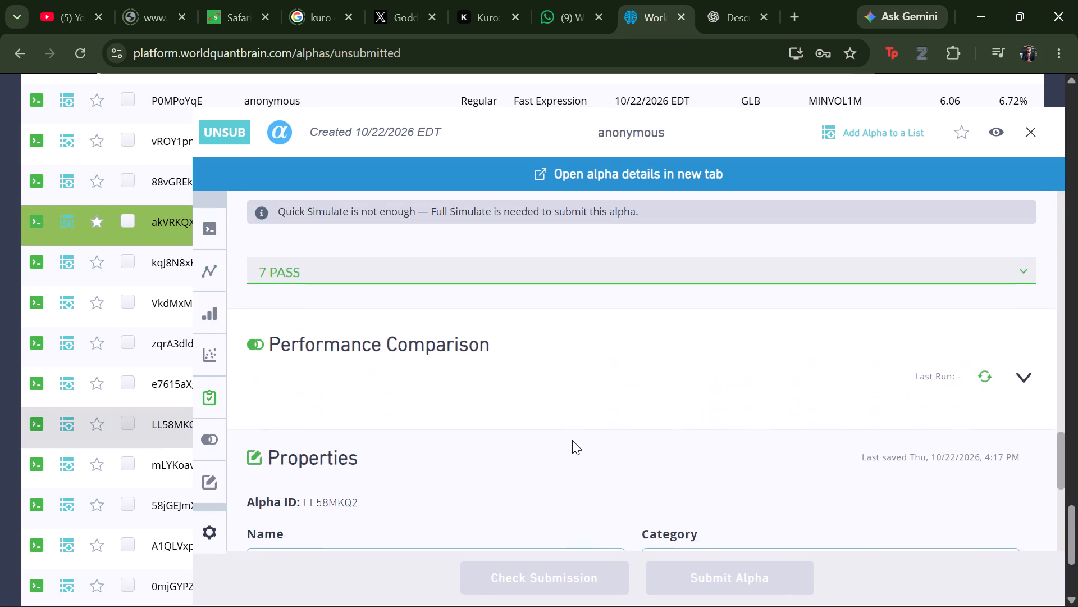
pyautogui.scroll(1, 572, 440)
pyautogui.click(1015, 240)
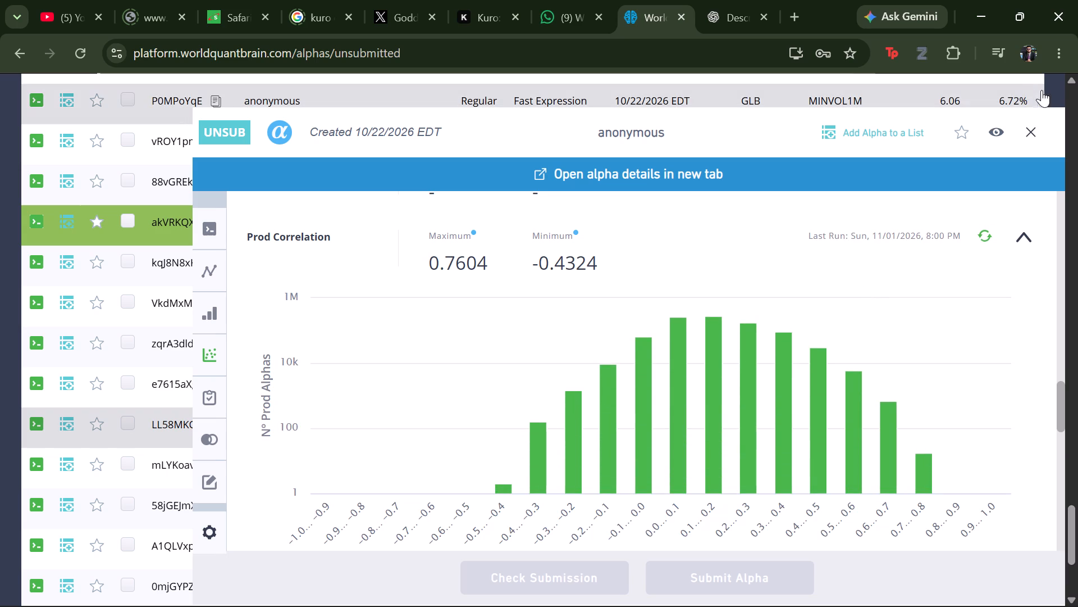
pyautogui.click(1031, 129)
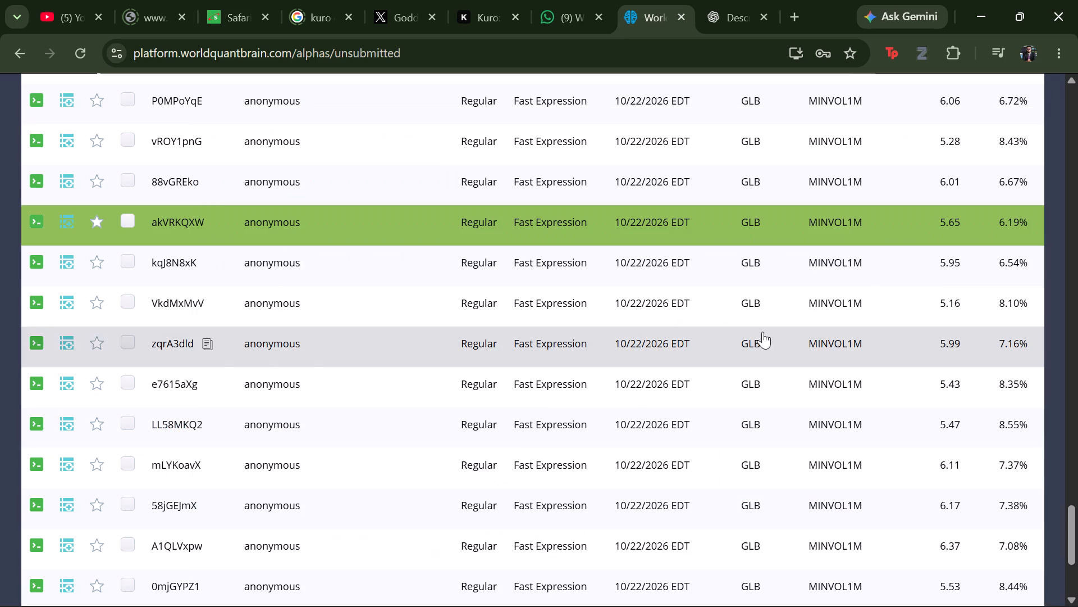
# Show the test period of alpha 58jGEJmX and check its Prod Correlation.
pyautogui.click(596, 516)
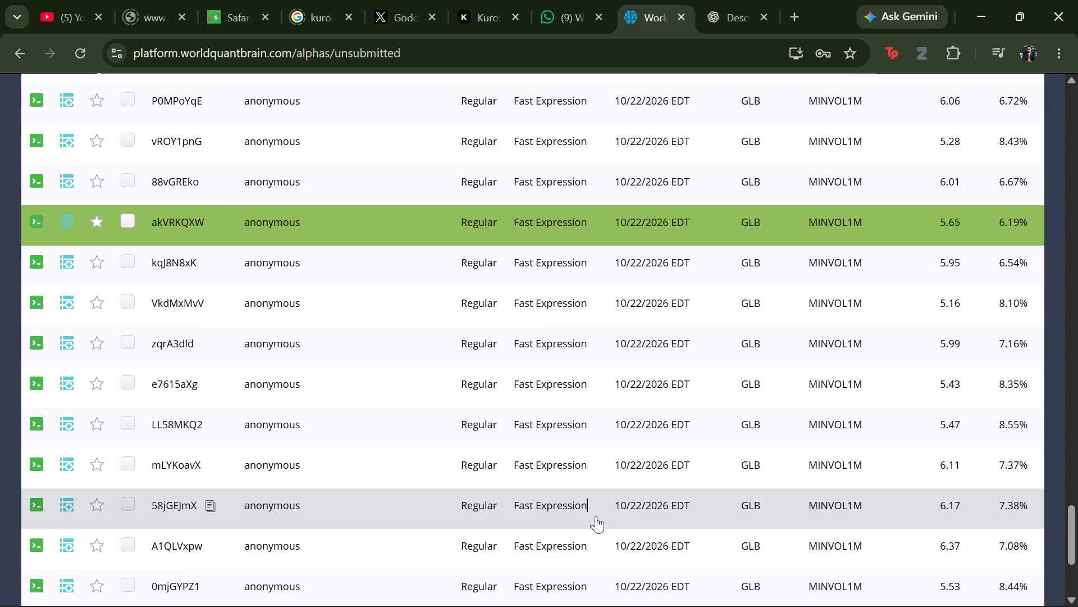
pyautogui.click(549, 587)
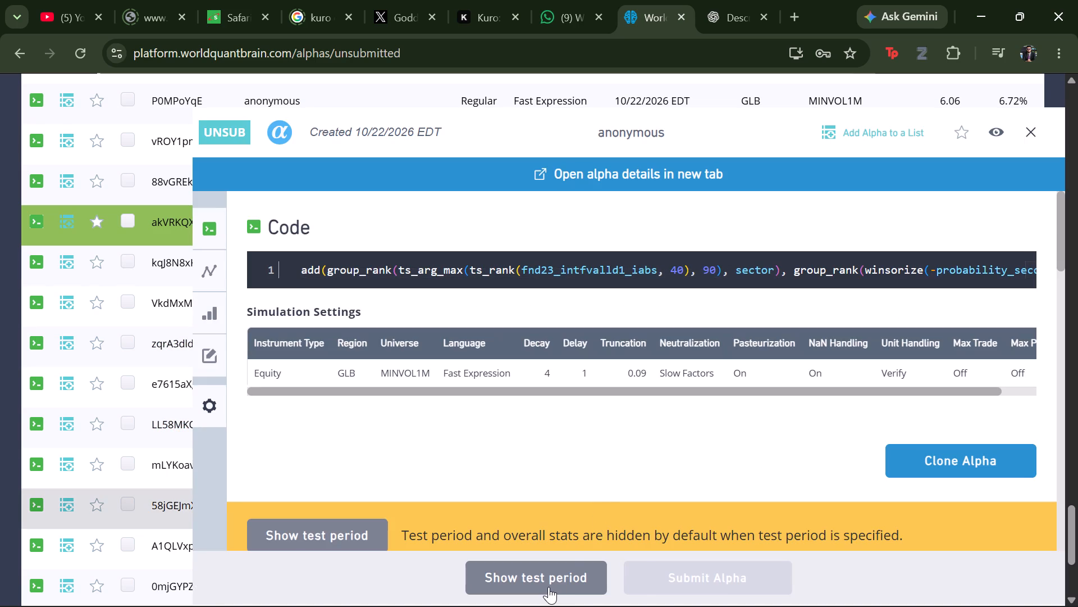
pyautogui.scroll(-6, 640, 447)
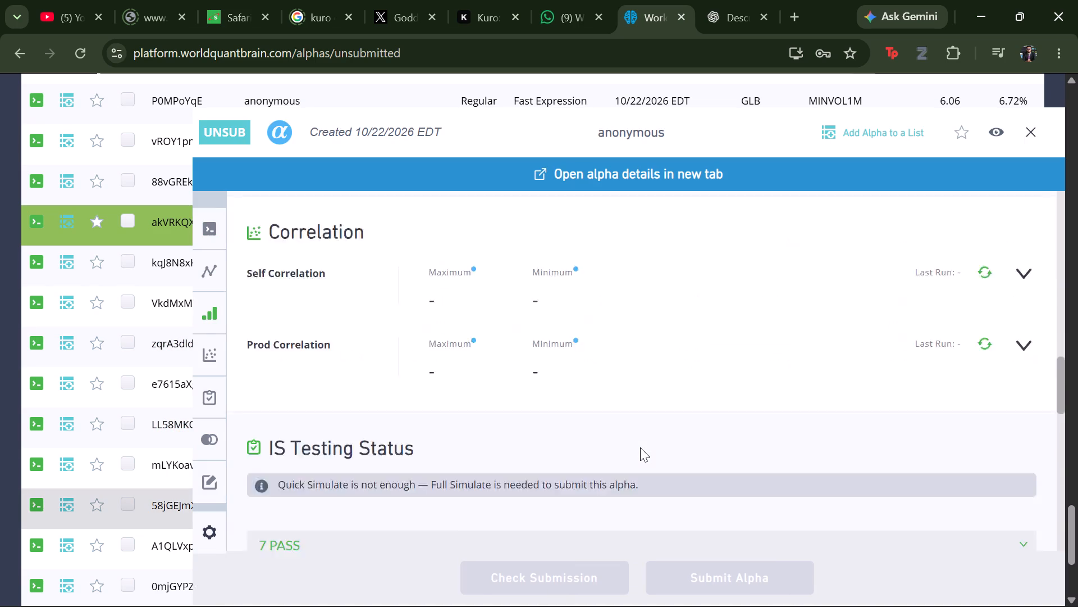
pyautogui.scroll(-1, 640, 447)
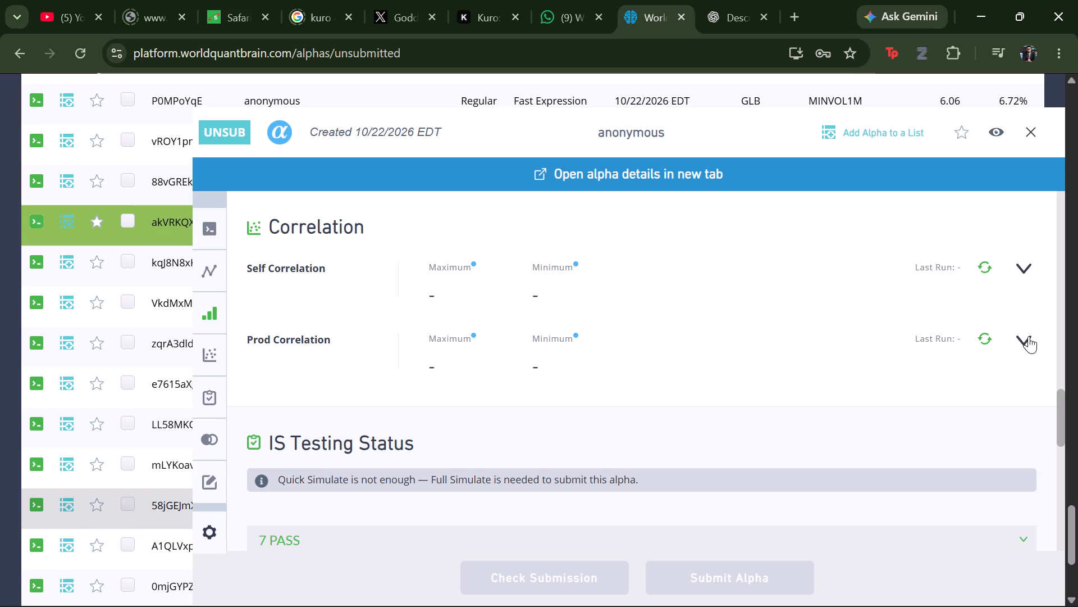
pyautogui.click(1029, 336)
pyautogui.scroll(-1, 780, 371)
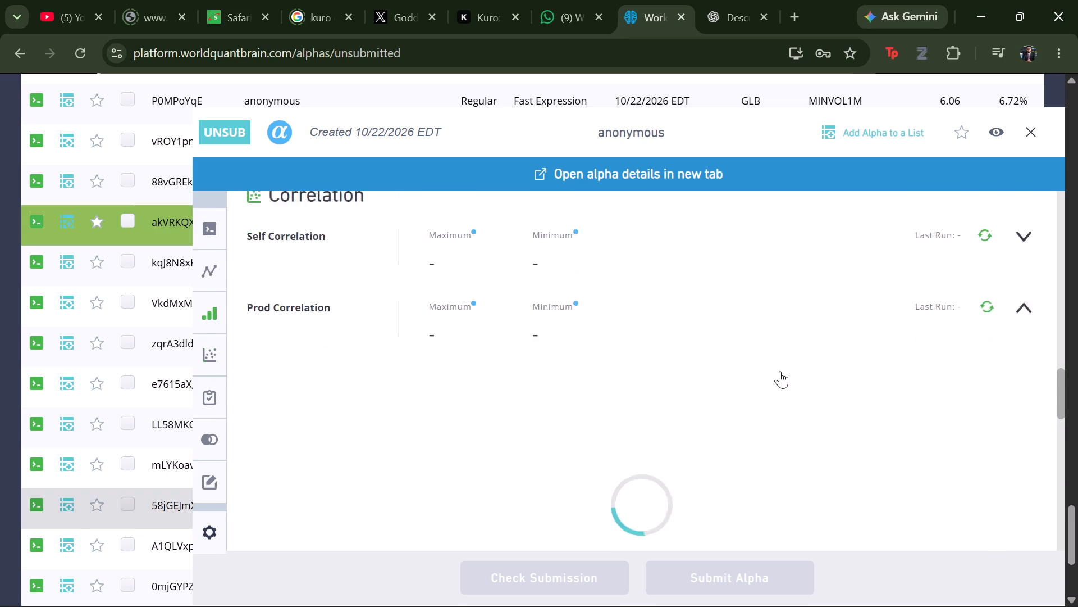
pyautogui.scroll(-1, 780, 371)
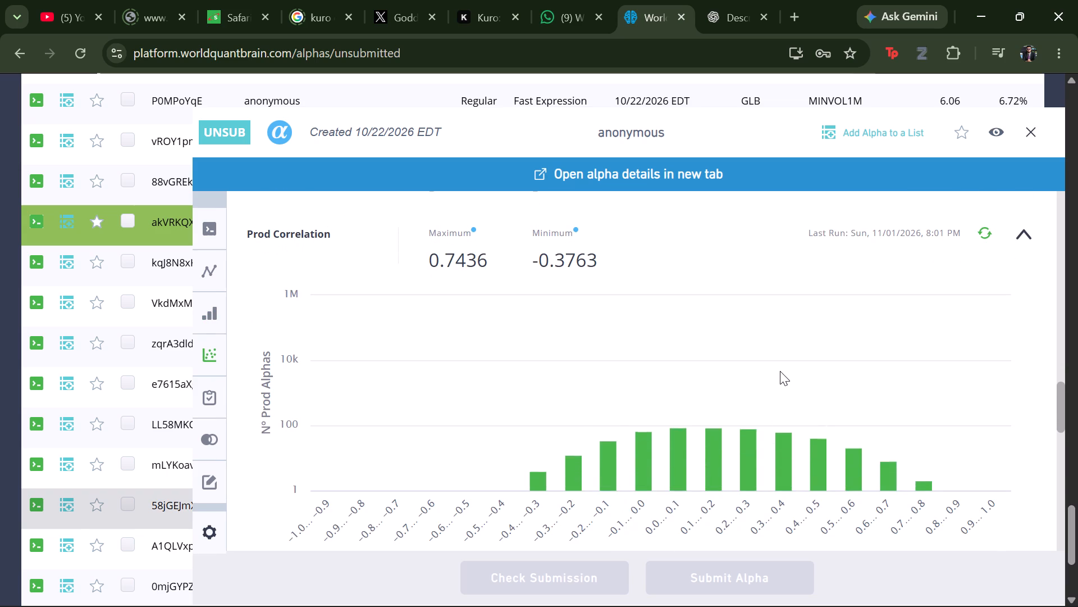
pyautogui.click(1034, 126)
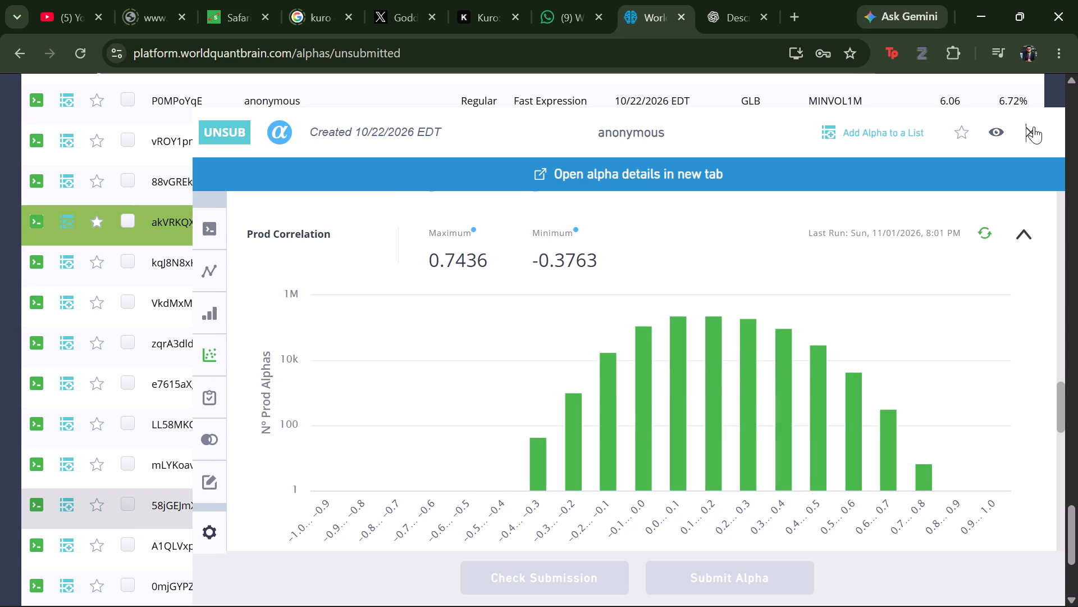
# Show the test period of alpha 0mjGYPZ1 and check its Prod Correlation.
pyautogui.scroll(-2, 648, 392)
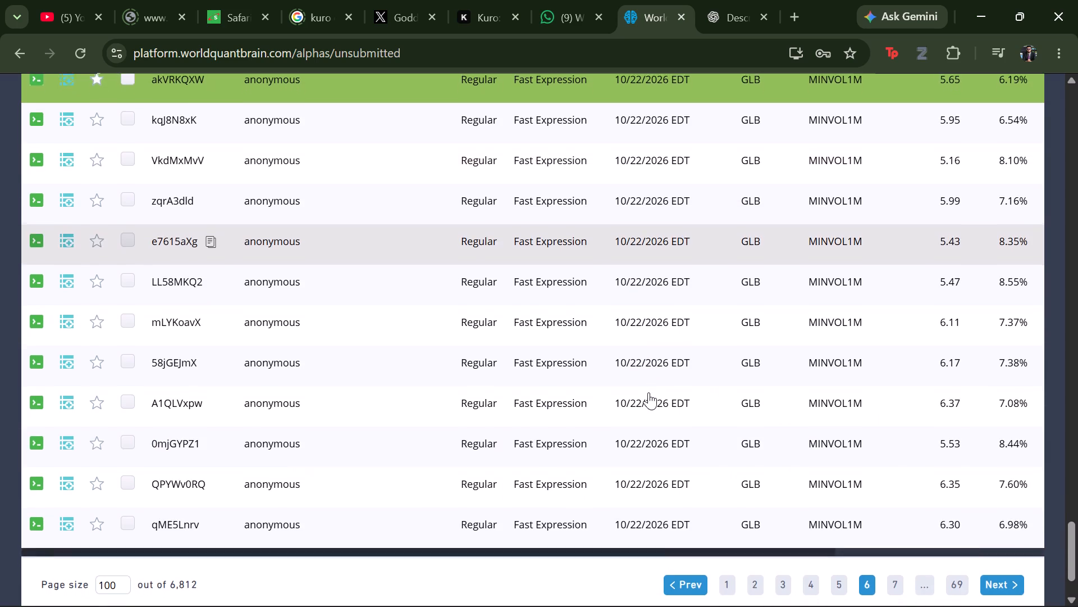
pyautogui.click(586, 443)
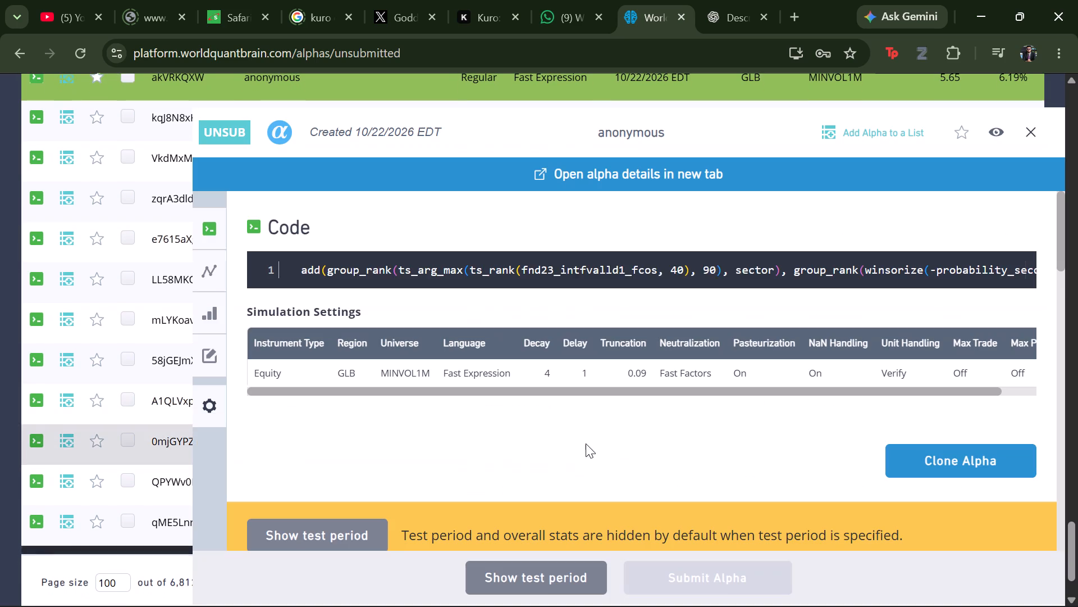
pyautogui.click(540, 576)
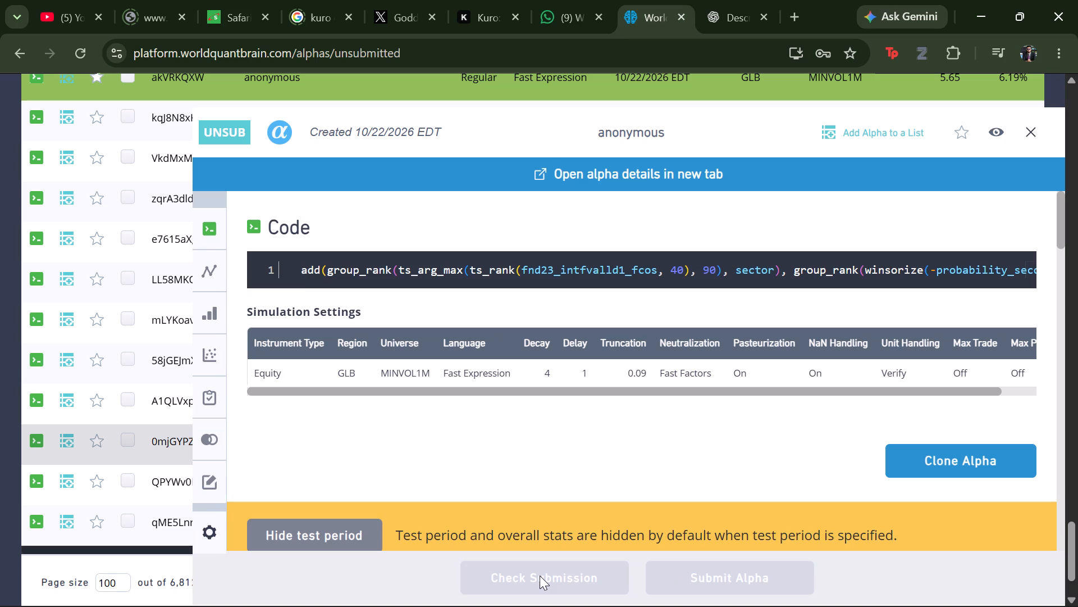
pyautogui.scroll(-2, 542, 560)
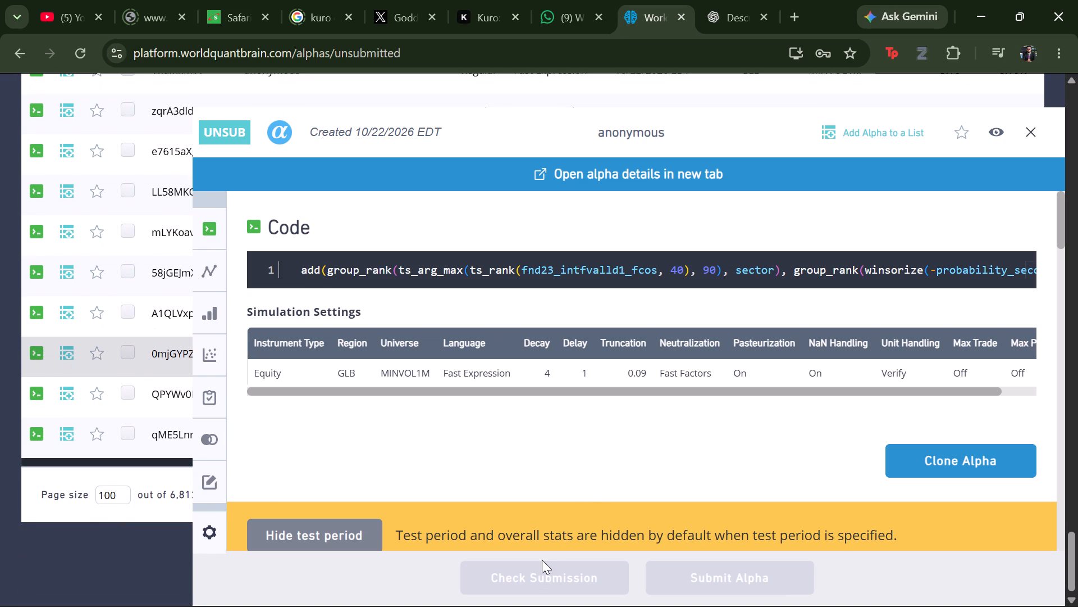
pyautogui.scroll(-2, 606, 452)
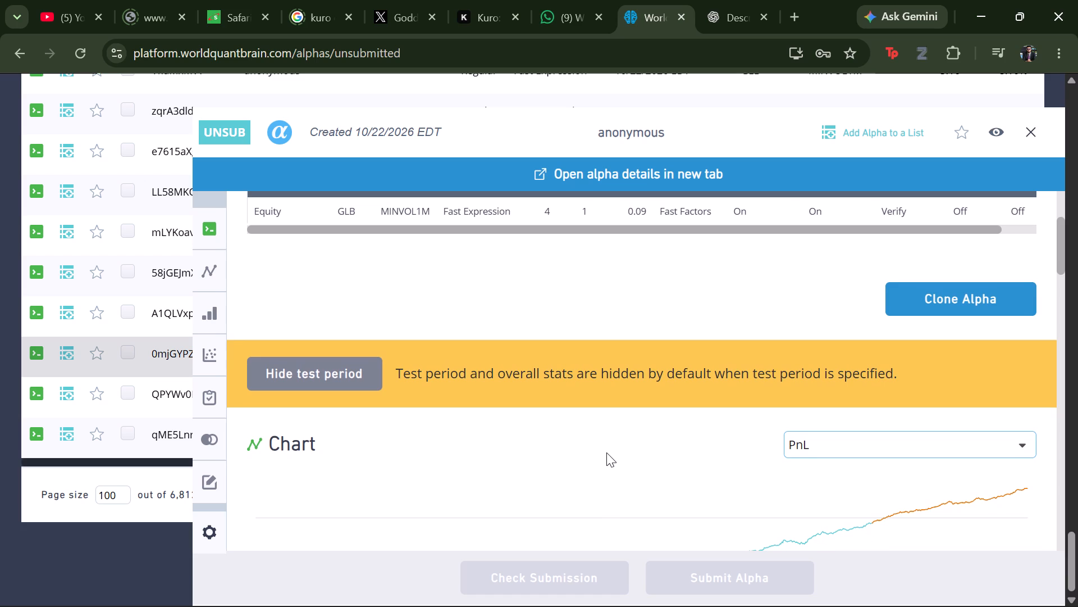
pyautogui.scroll(-5, 559, 396)
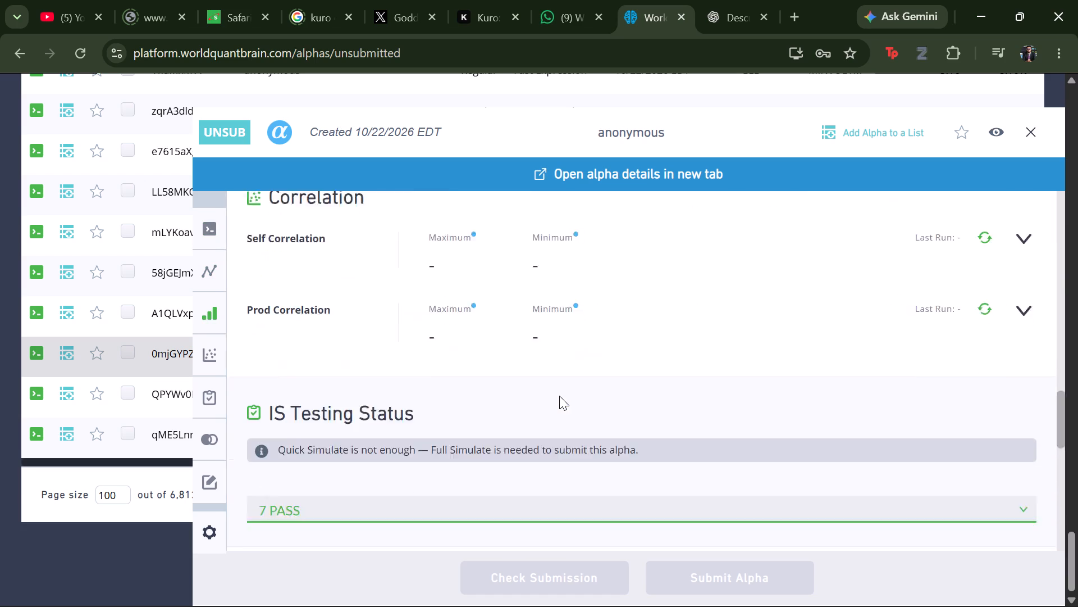
pyautogui.scroll(2, 559, 396)
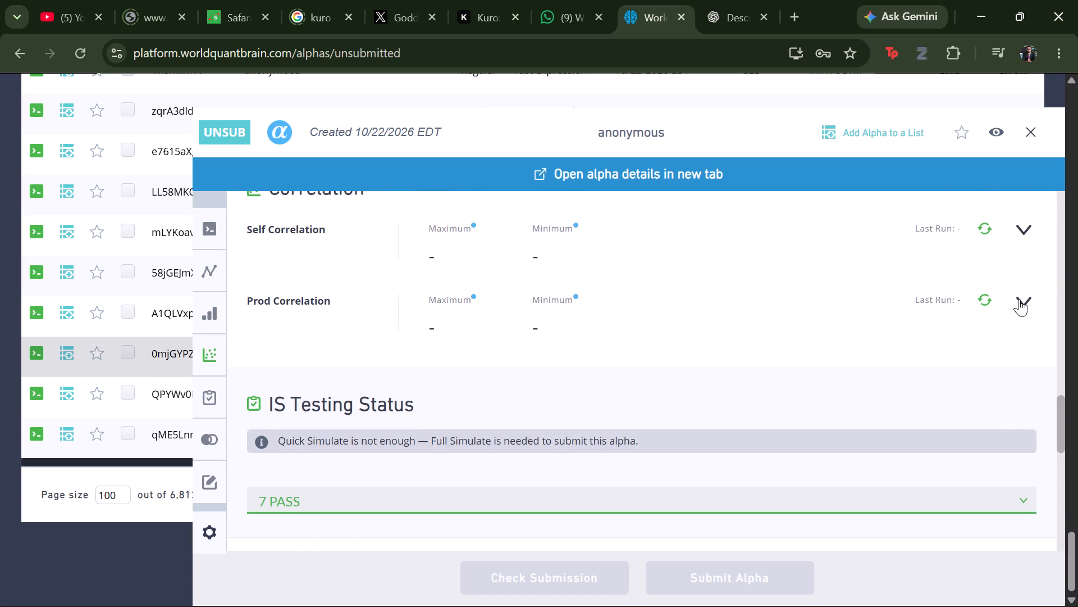
pyautogui.click(1019, 299)
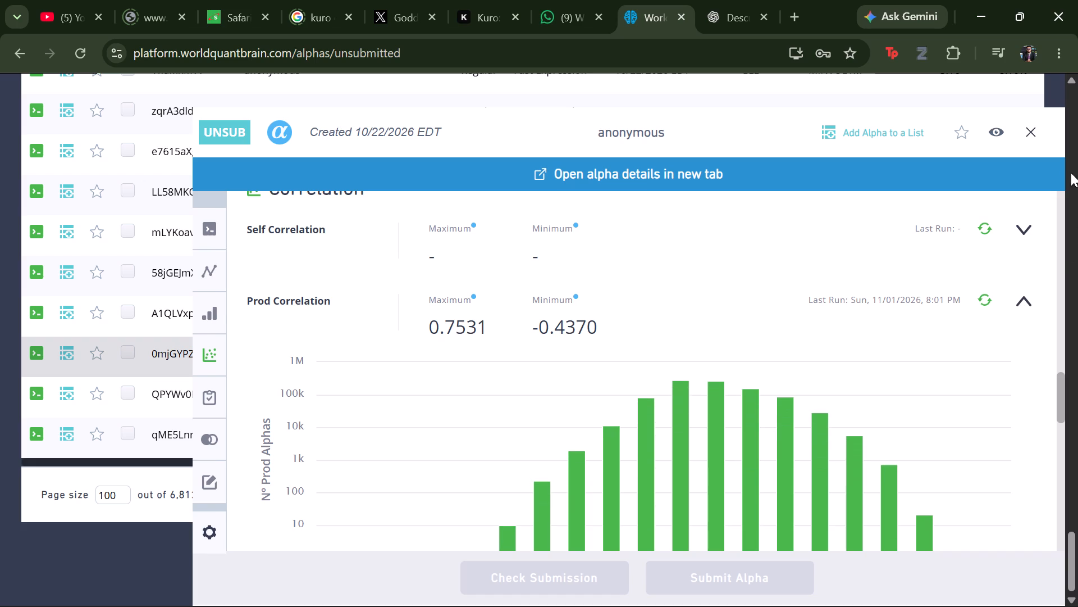
pyautogui.click(1030, 128)
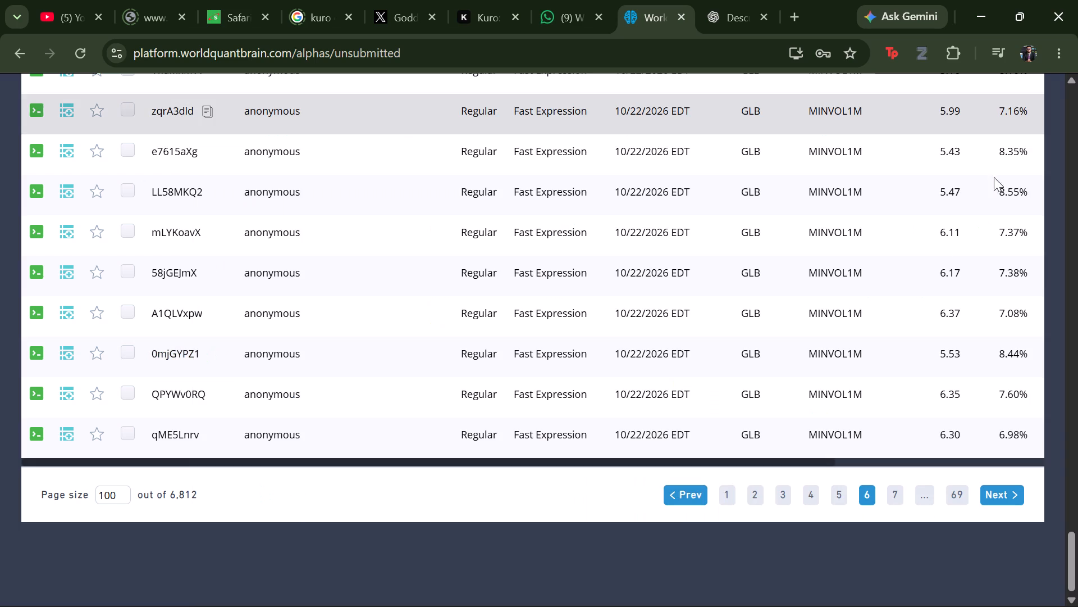
# Go to page 7 of the unsubmitted alphas list and look through its GLB alphas.
pyautogui.click(892, 491)
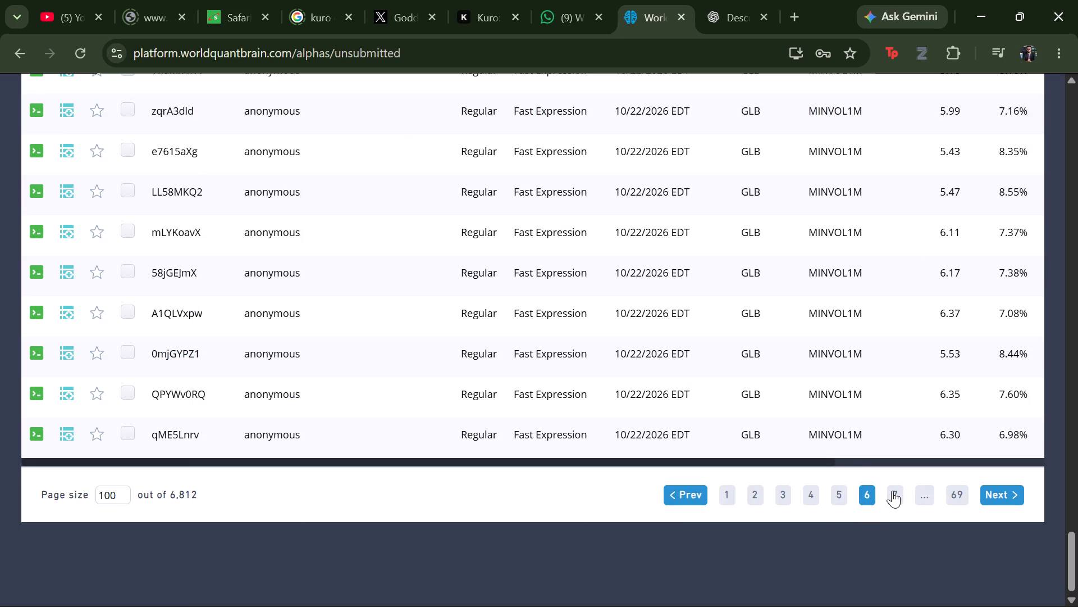
pyautogui.scroll(1, 842, 297)
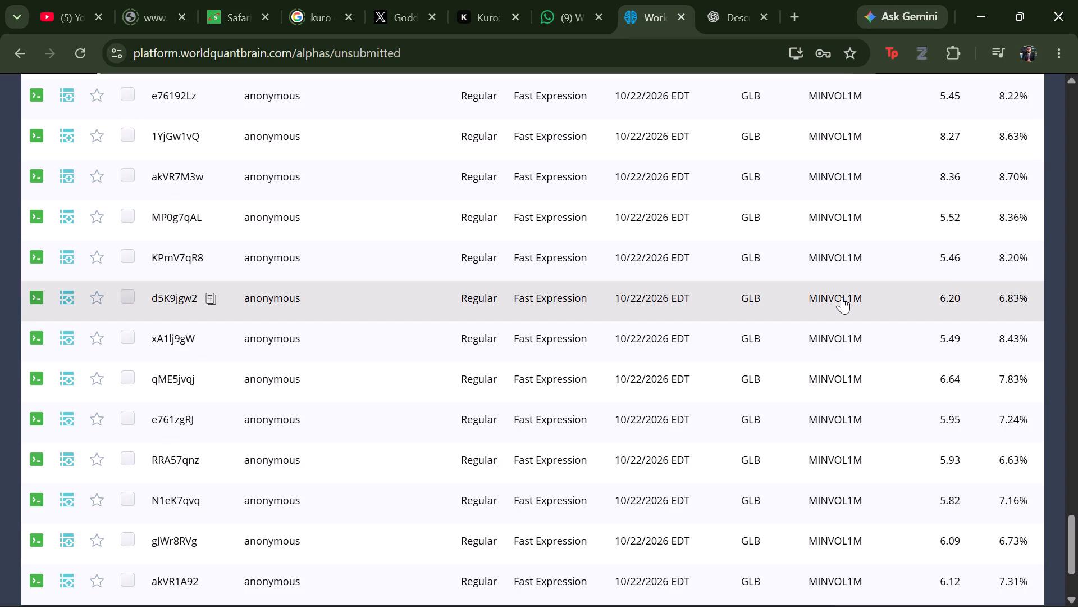
# Show the test period of alpha akVR1A92 at the end of page 7 and check its Prod Correlation.
pyautogui.scroll(-1, 729, 266)
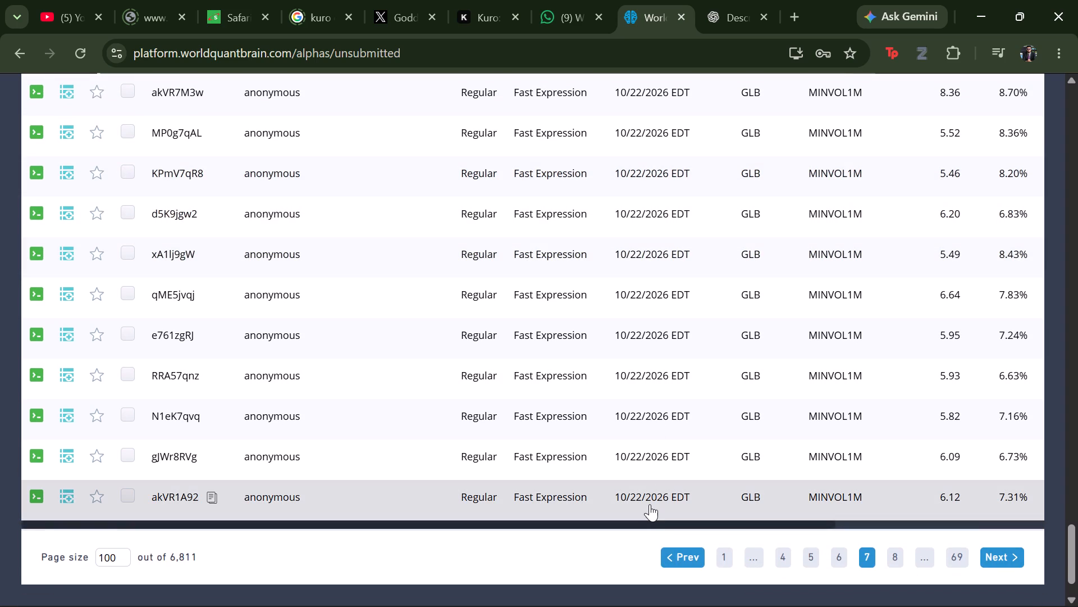
pyautogui.click(649, 504)
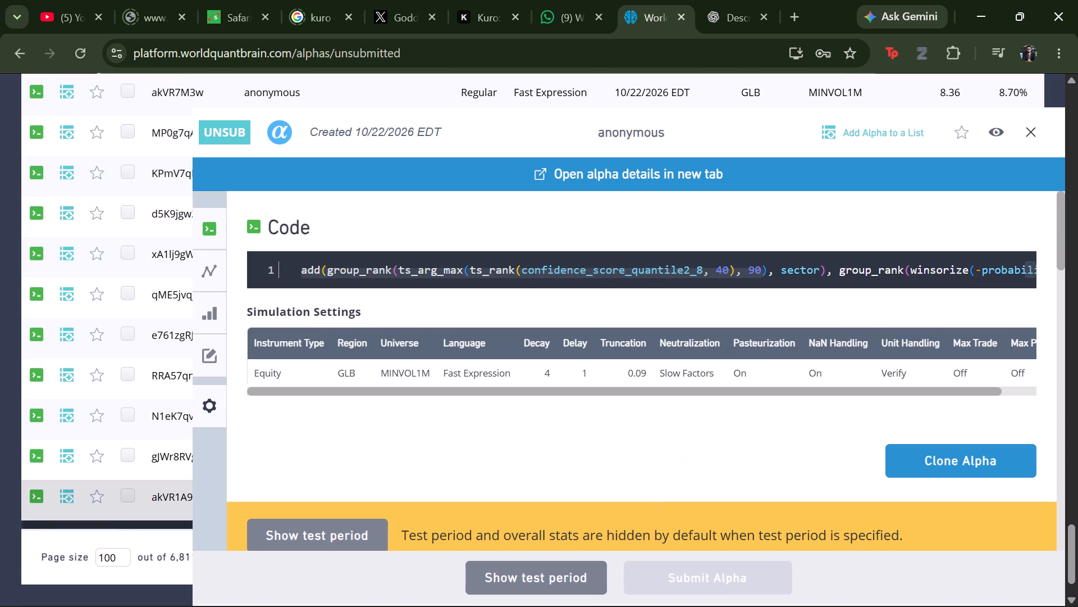
pyautogui.click(561, 579)
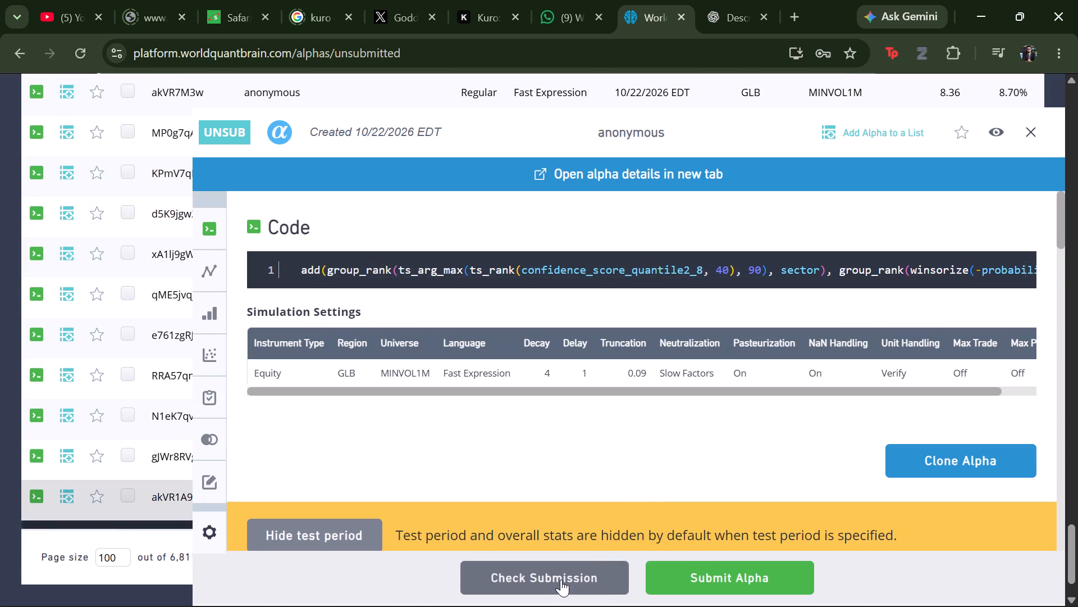
pyautogui.scroll(-8, 640, 459)
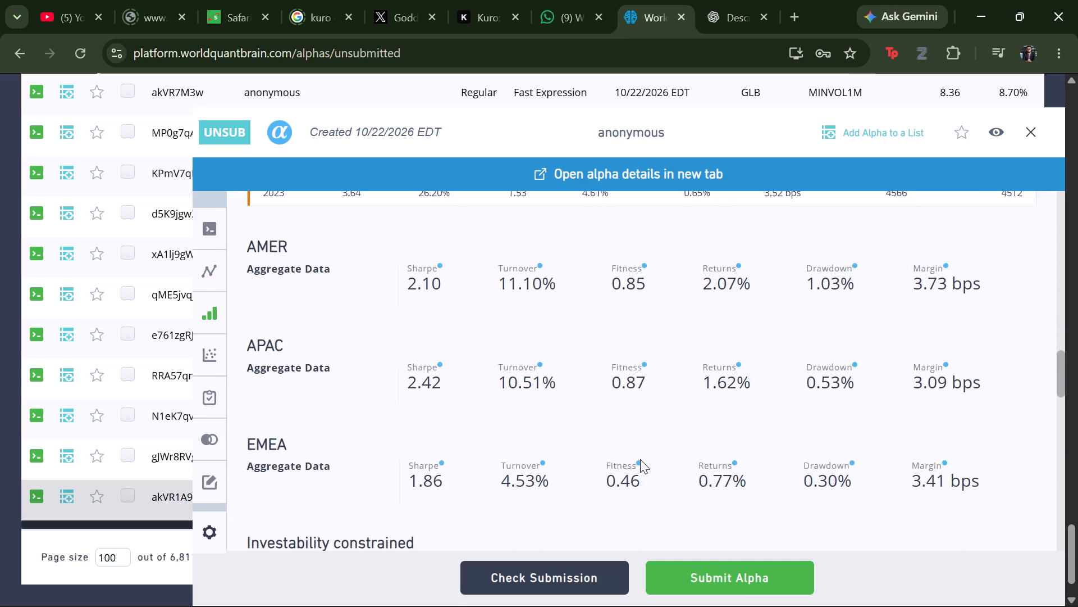
pyautogui.scroll(-2, 640, 459)
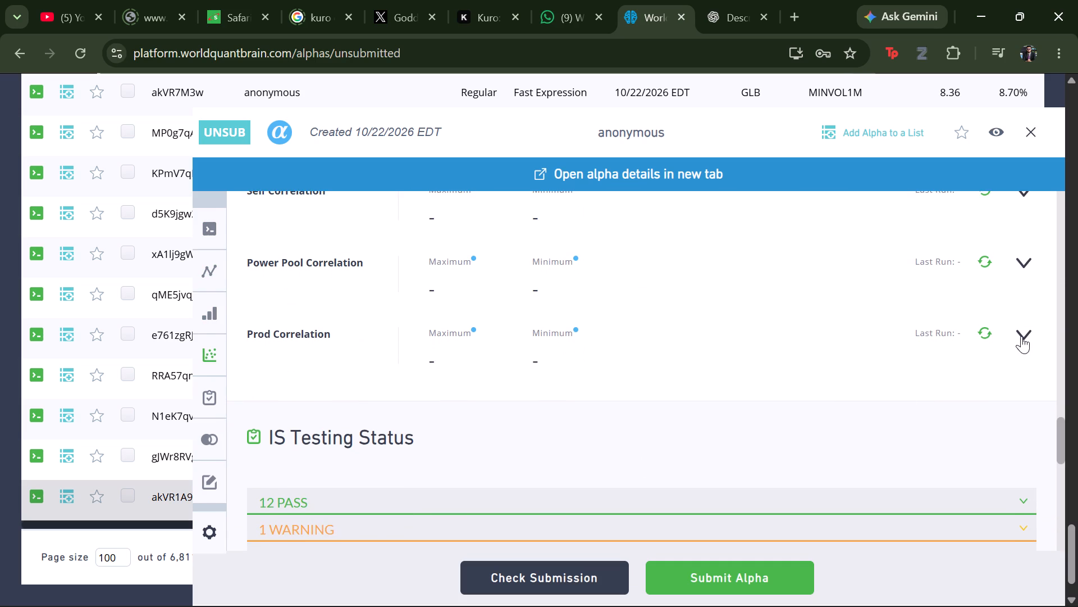
pyautogui.click(1021, 336)
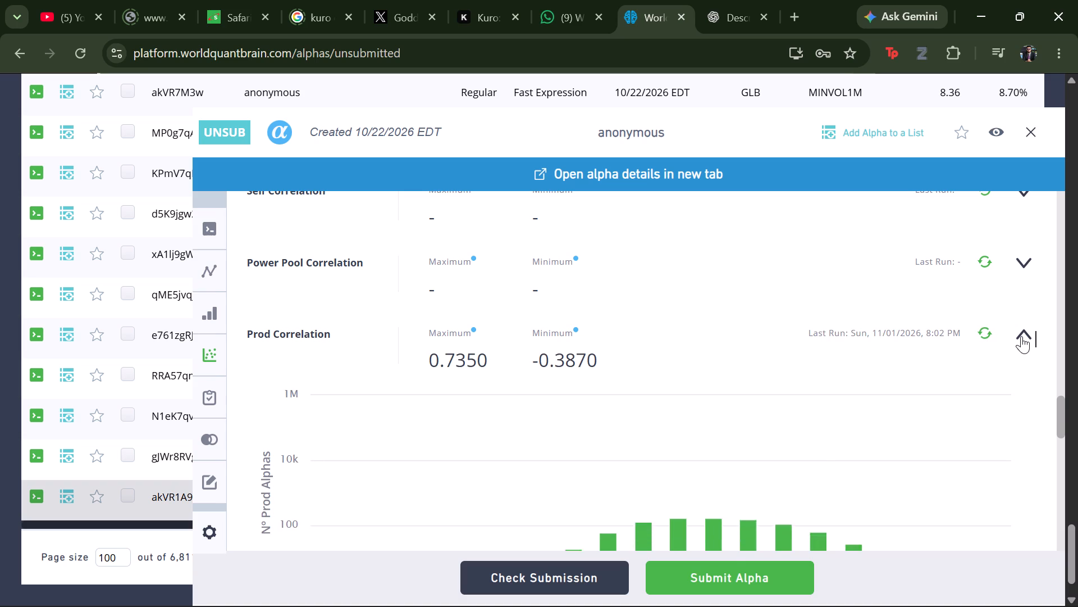
pyautogui.click(1024, 130)
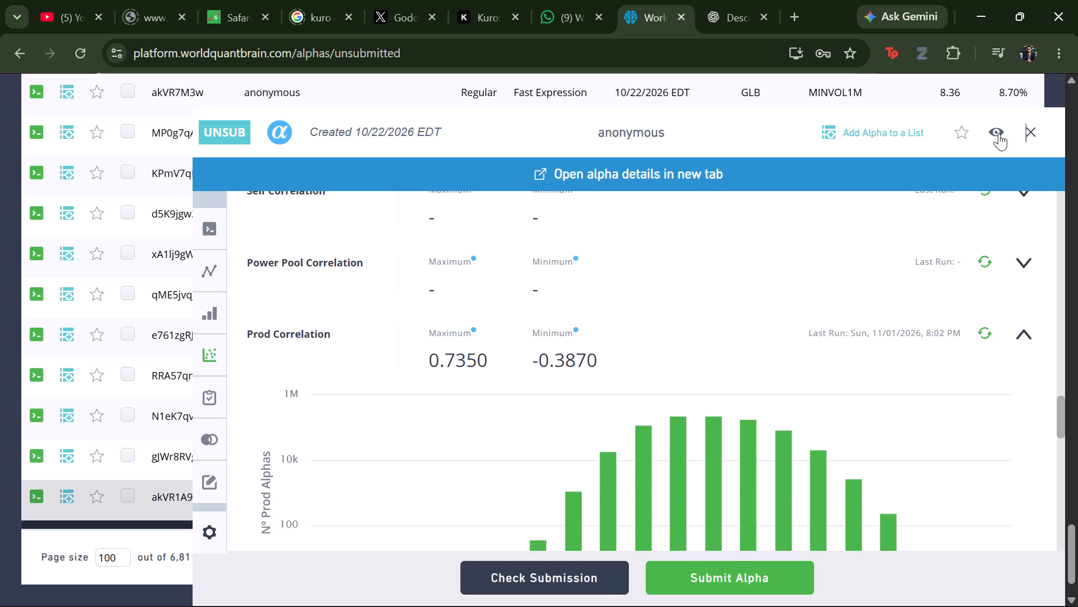
pyautogui.click(1033, 128)
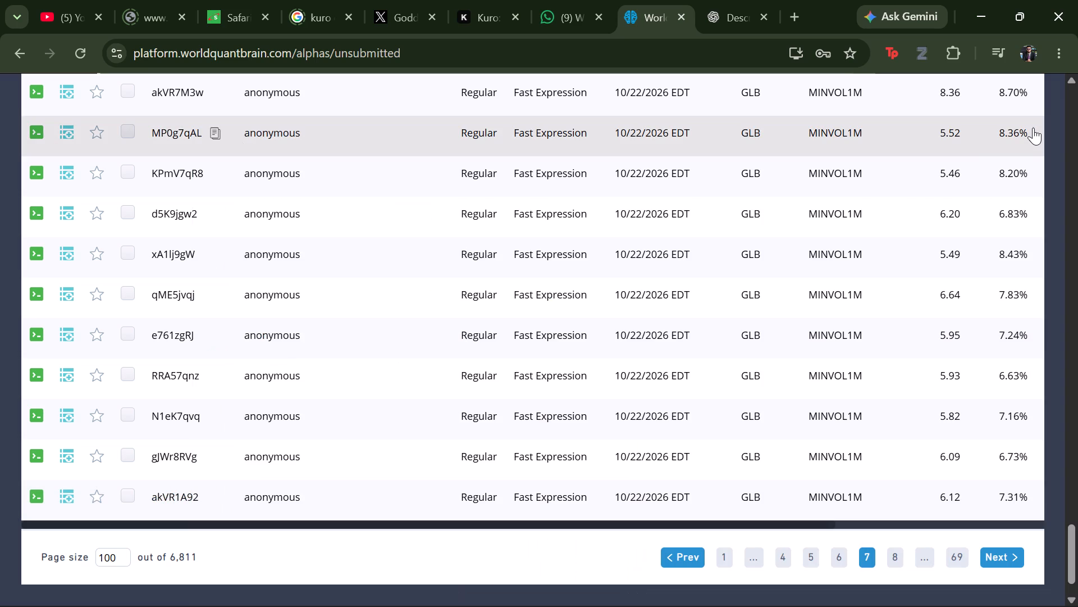
# Show the test period of alpha e761zgRJ and check its Prod Correlation.
pyautogui.click(618, 334)
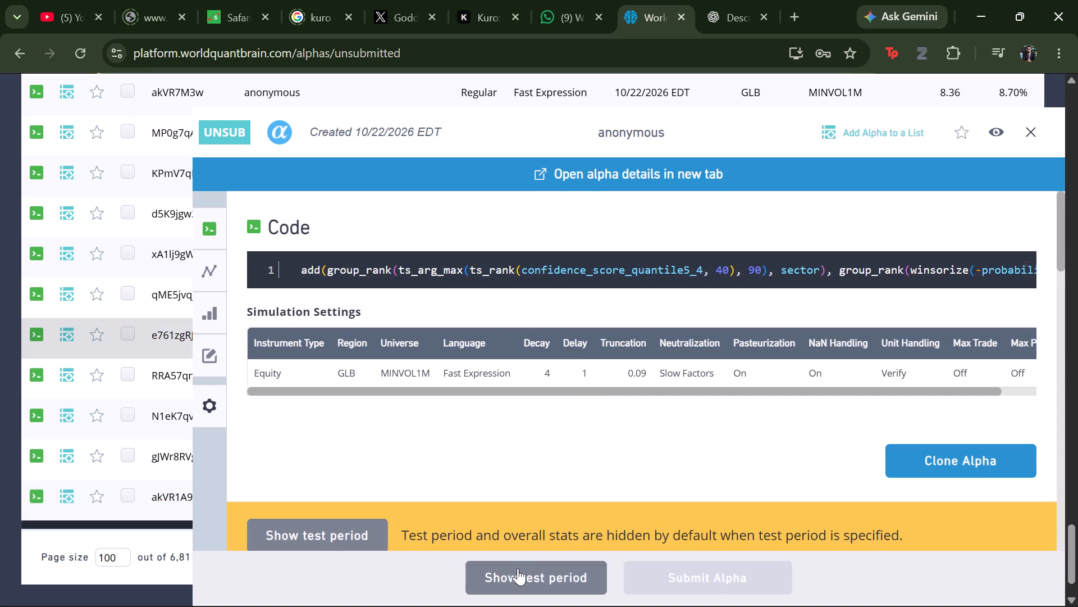
pyautogui.click(518, 568)
pyautogui.scroll(-1, 594, 362)
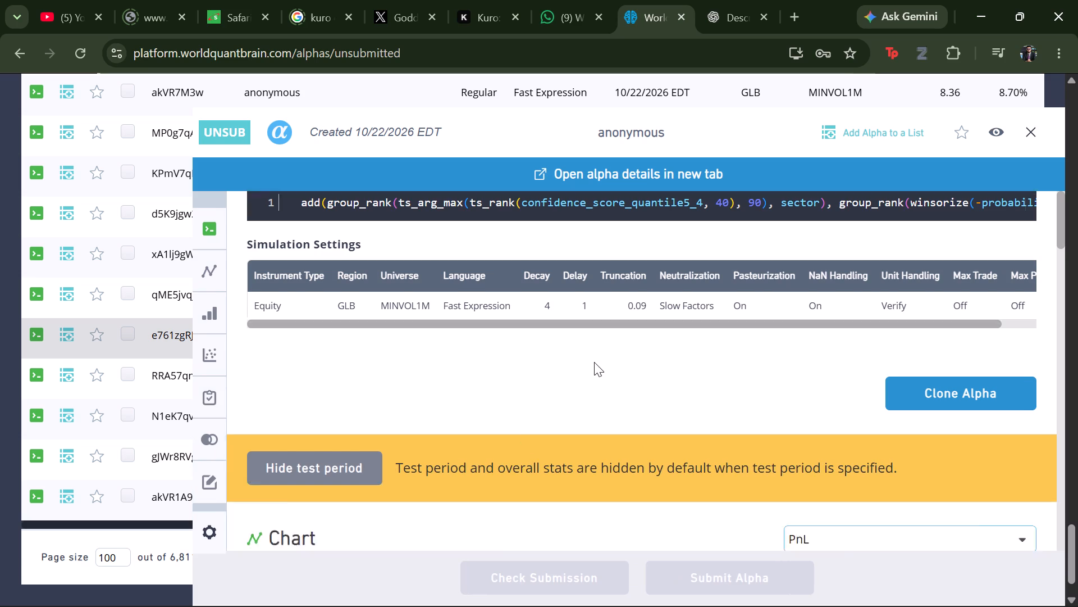
pyautogui.scroll(-4, 594, 362)
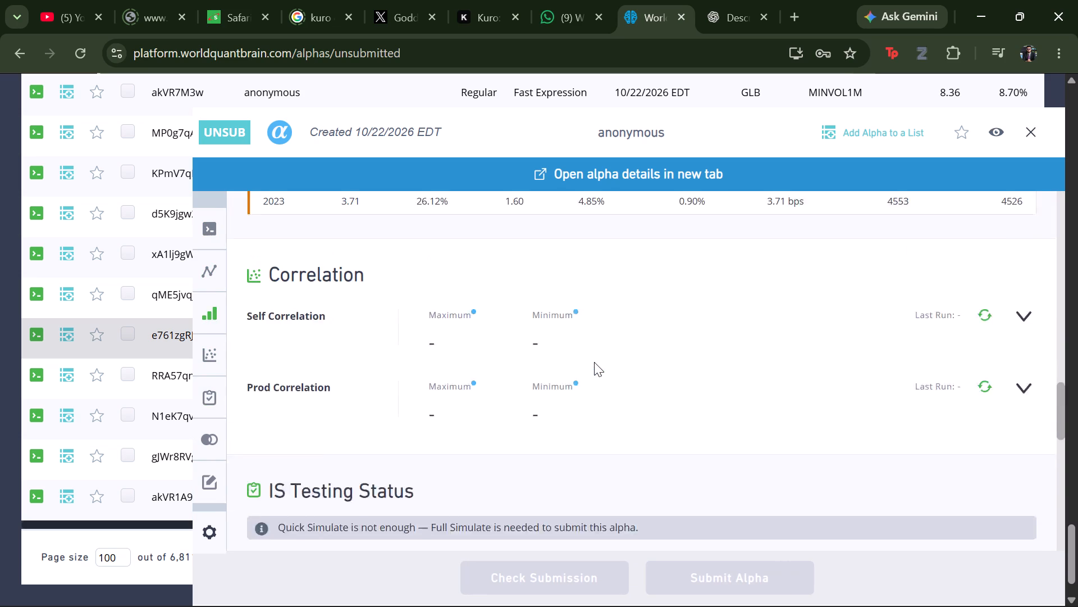
pyautogui.click(1015, 428)
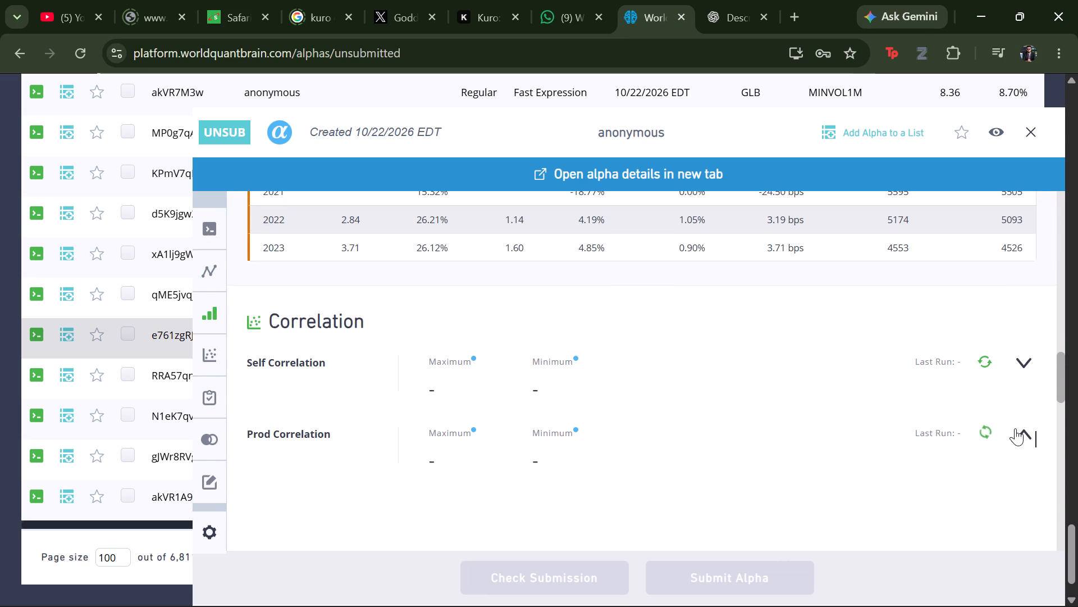
pyautogui.scroll(-2, 782, 395)
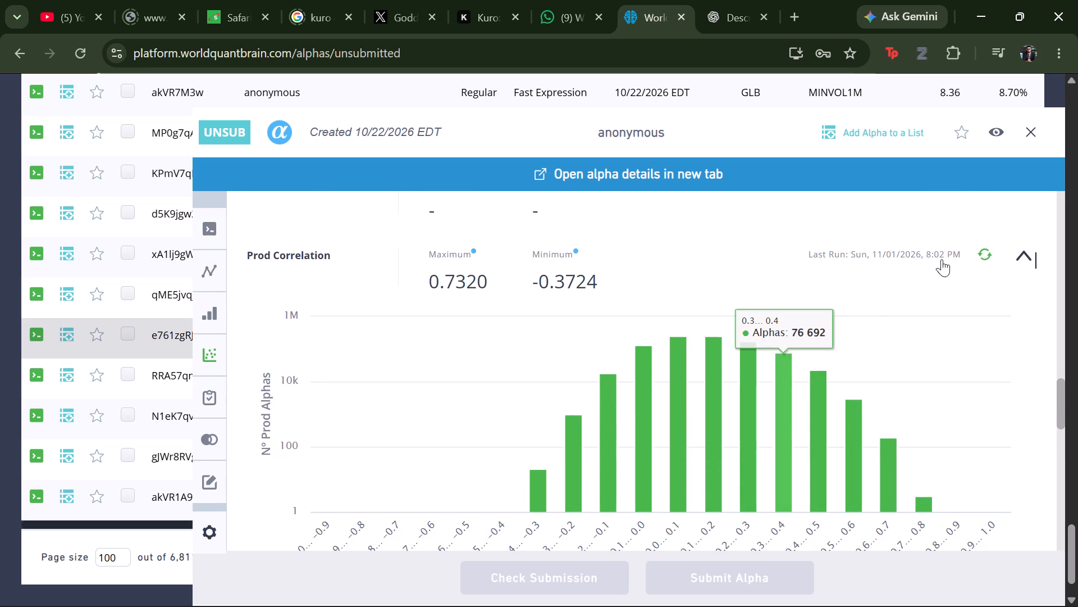
pyautogui.click(1037, 137)
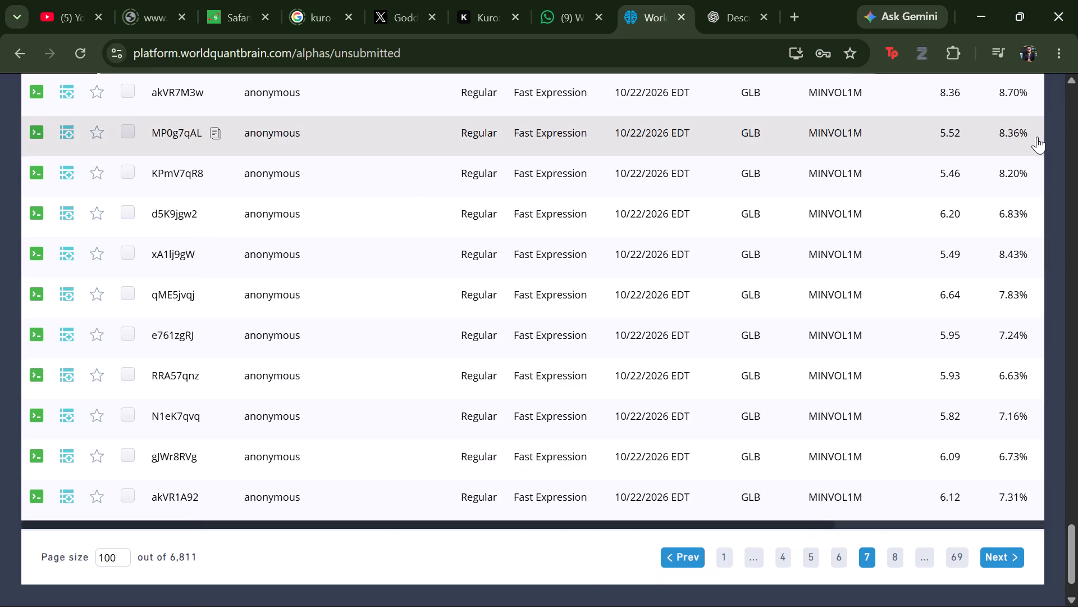
# Review alpha MP0g7qAL's chart and yearly stats, show its test period and check its Prod Correlation.
pyautogui.scroll(2, 576, 310)
pyautogui.click(514, 280)
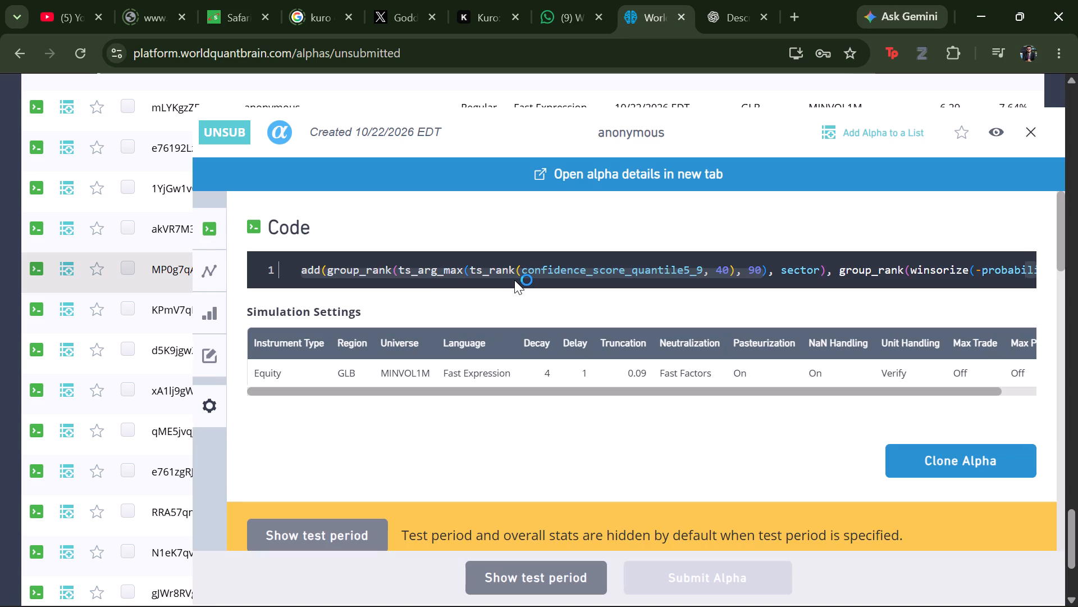
pyautogui.scroll(-2, 567, 292)
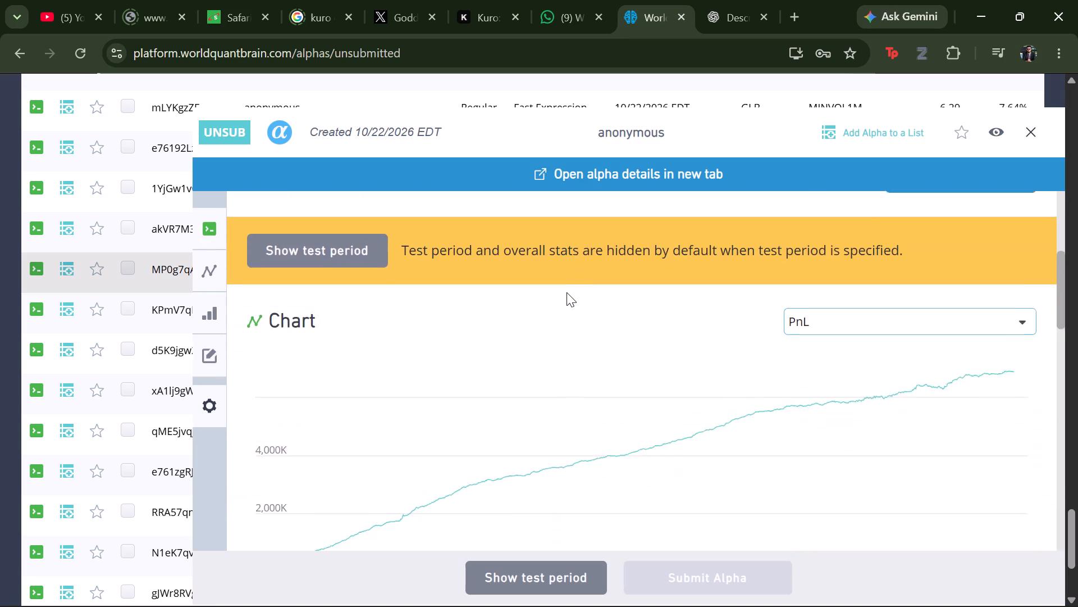
pyautogui.scroll(-3, 567, 292)
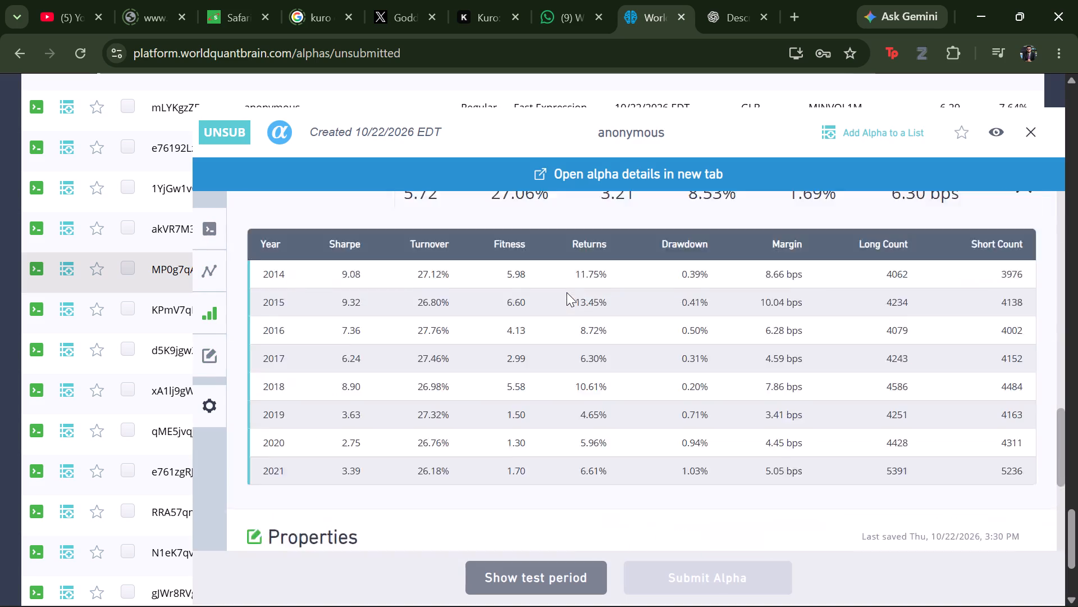
pyautogui.scroll(1, 567, 292)
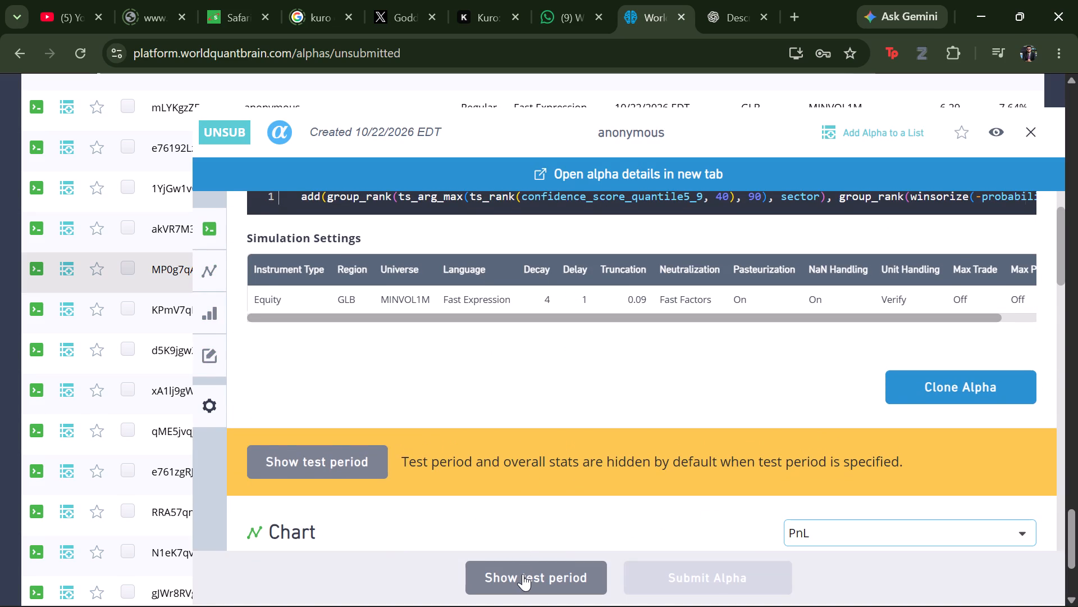
pyautogui.click(523, 574)
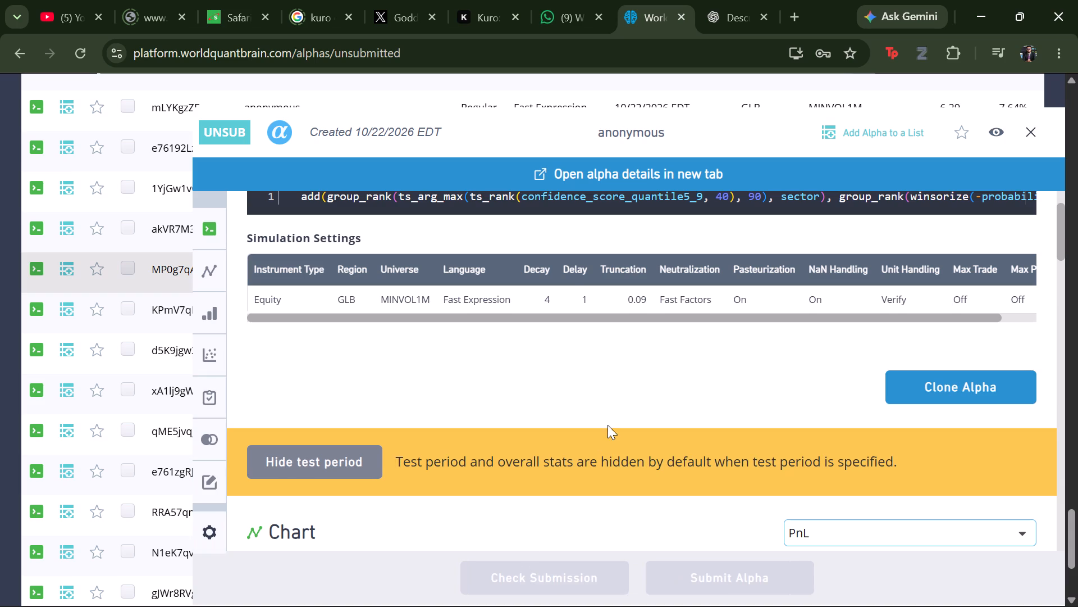
pyautogui.scroll(-5, 607, 425)
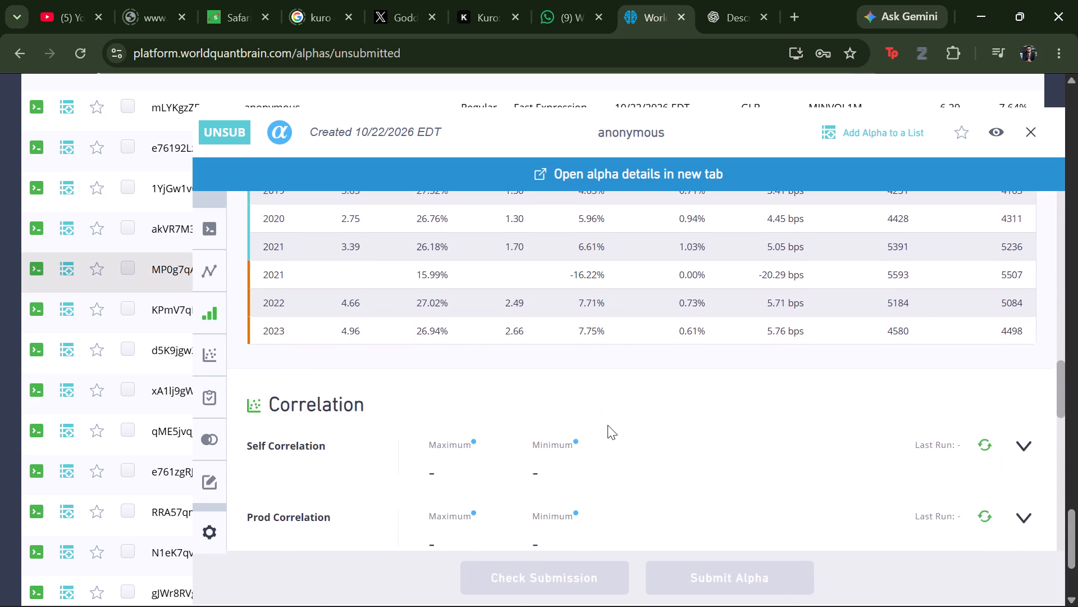
pyautogui.scroll(-3, 607, 425)
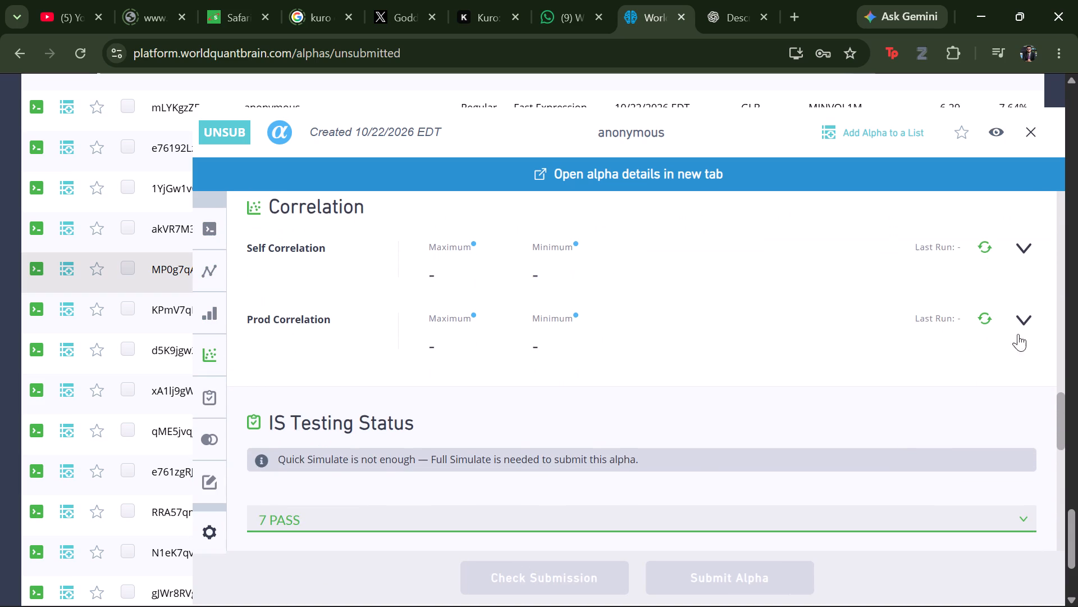
pyautogui.click(1025, 322)
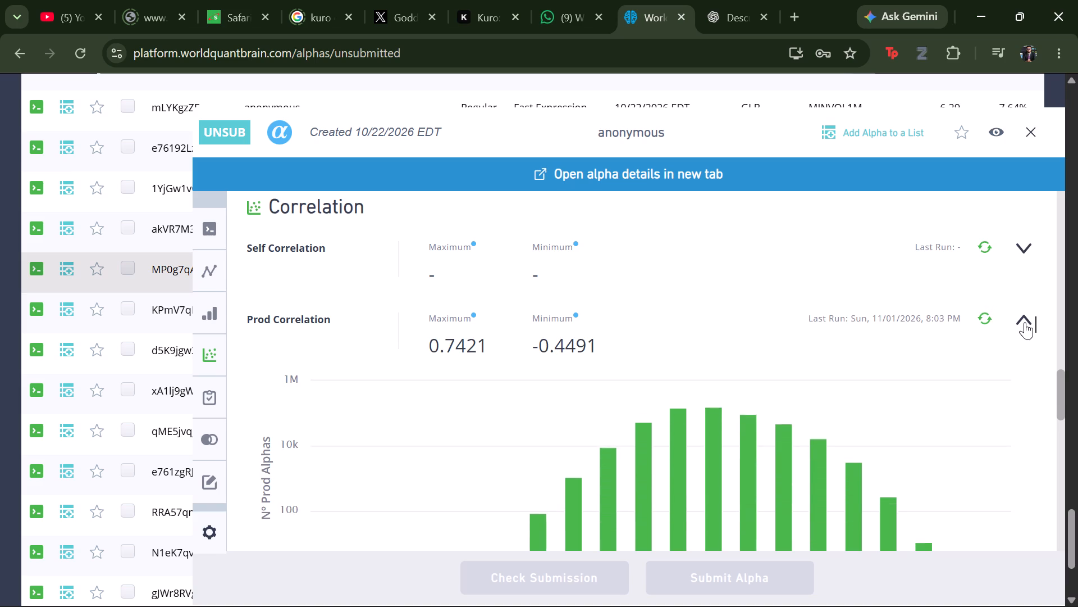
pyautogui.click(1033, 132)
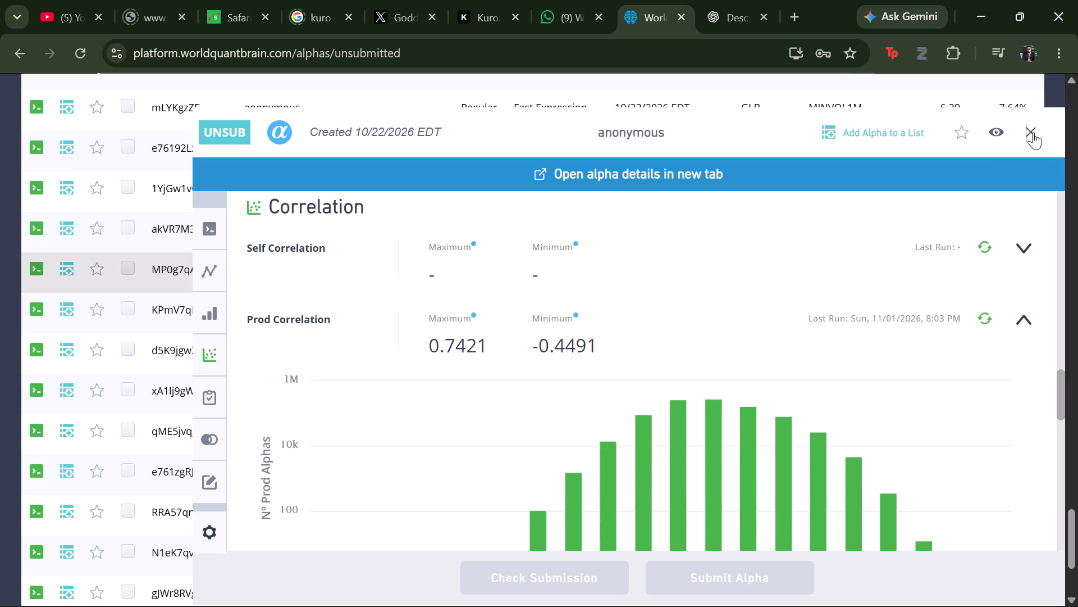
# Show the test period of alpha A1QL0gKY and check its IS Testing Status.
pyautogui.scroll(6, 807, 230)
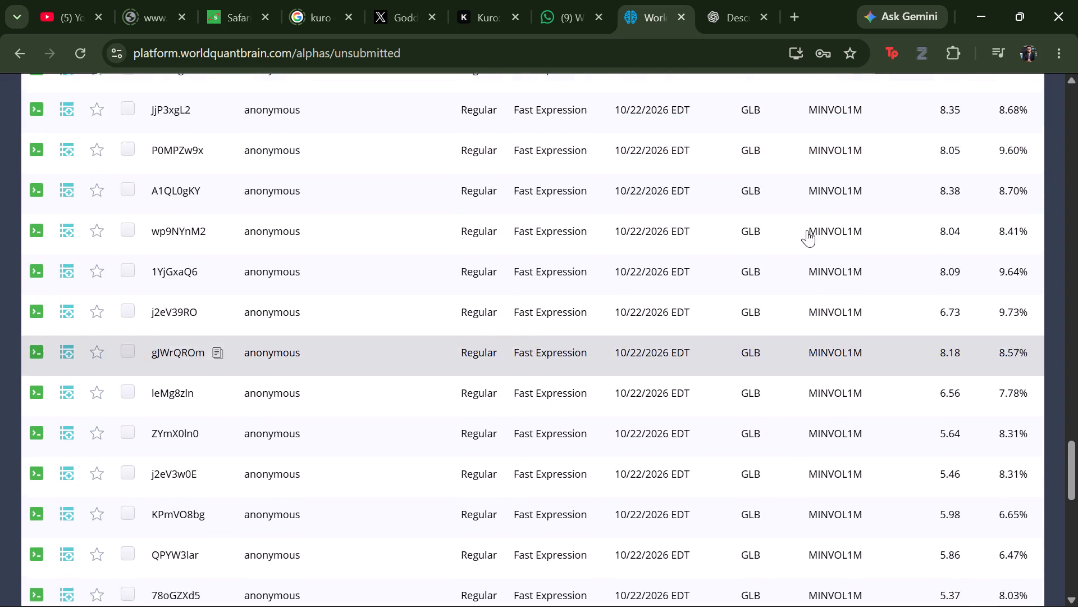
pyautogui.click(751, 219)
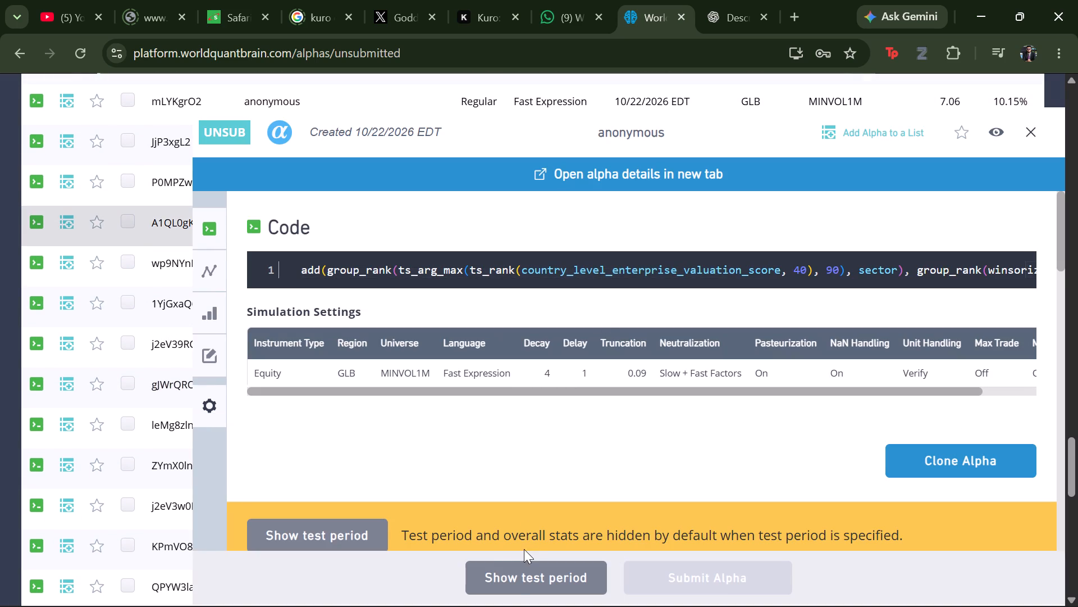
pyautogui.click(513, 580)
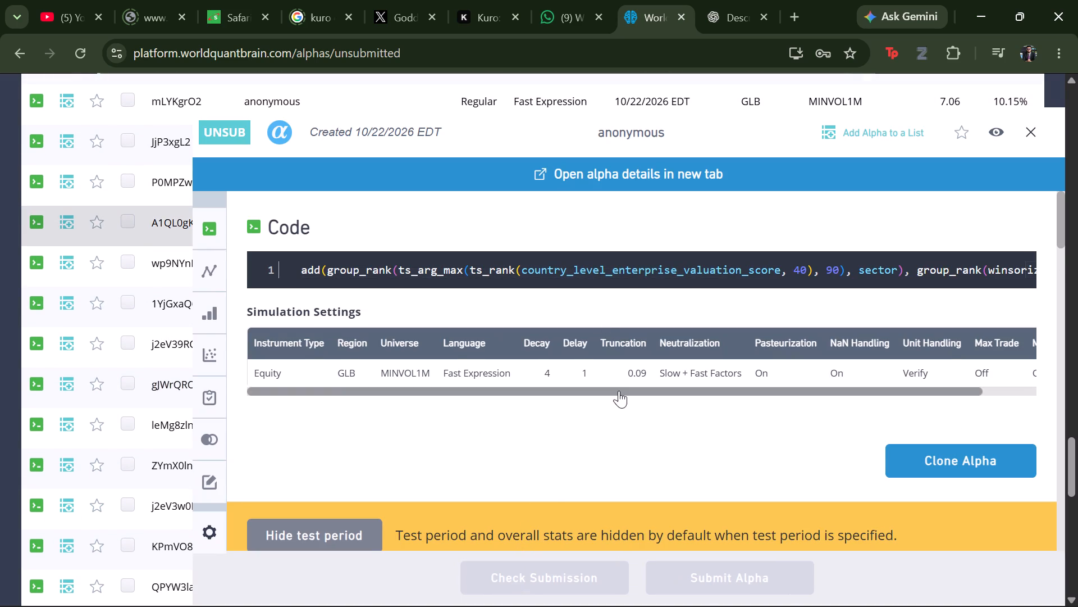
pyautogui.scroll(-5, 619, 391)
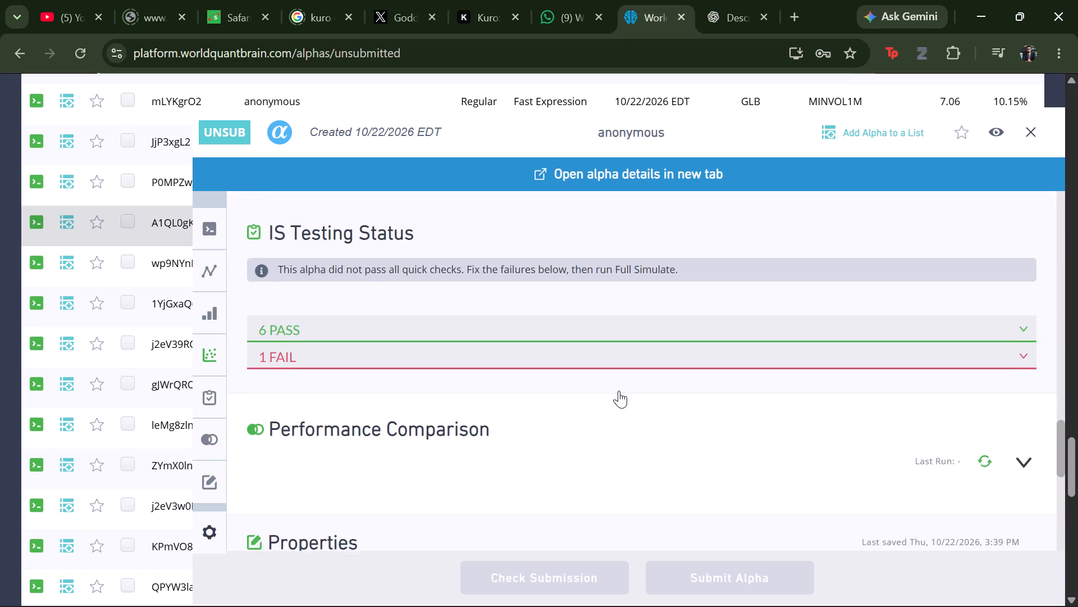
pyautogui.click(1030, 131)
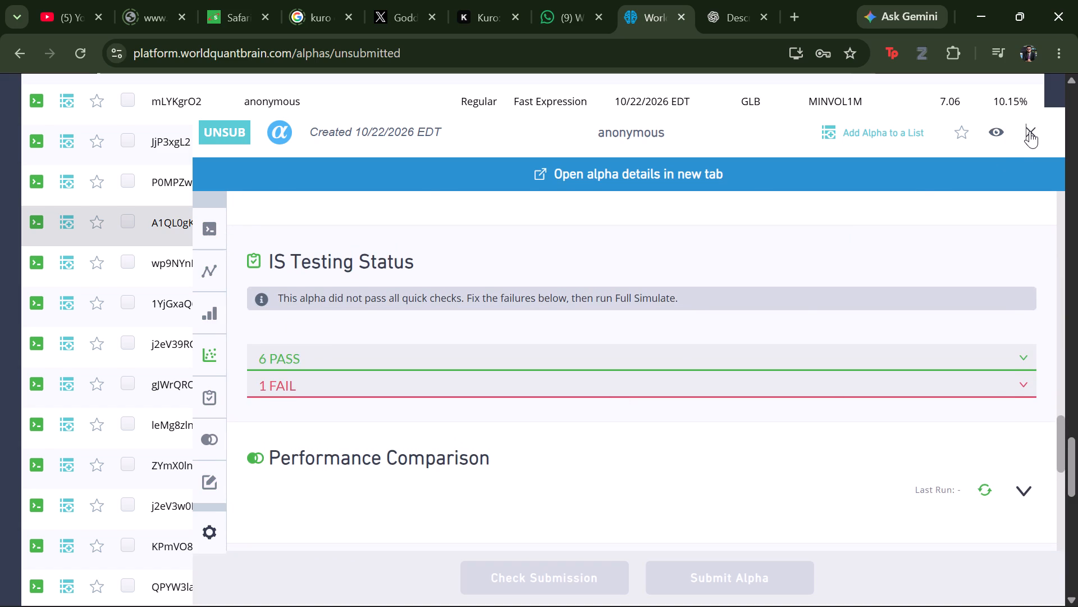
# Show the test period of alpha 6XAGrax5 and check its IS Summary and IS Testing Status.
pyautogui.scroll(2, 793, 180)
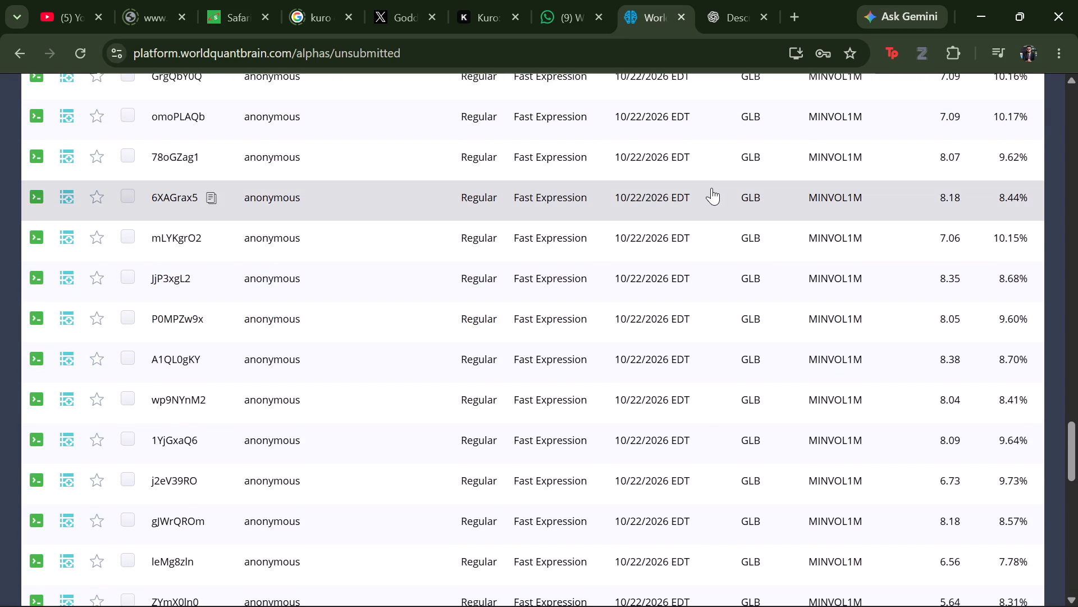
pyautogui.click(711, 189)
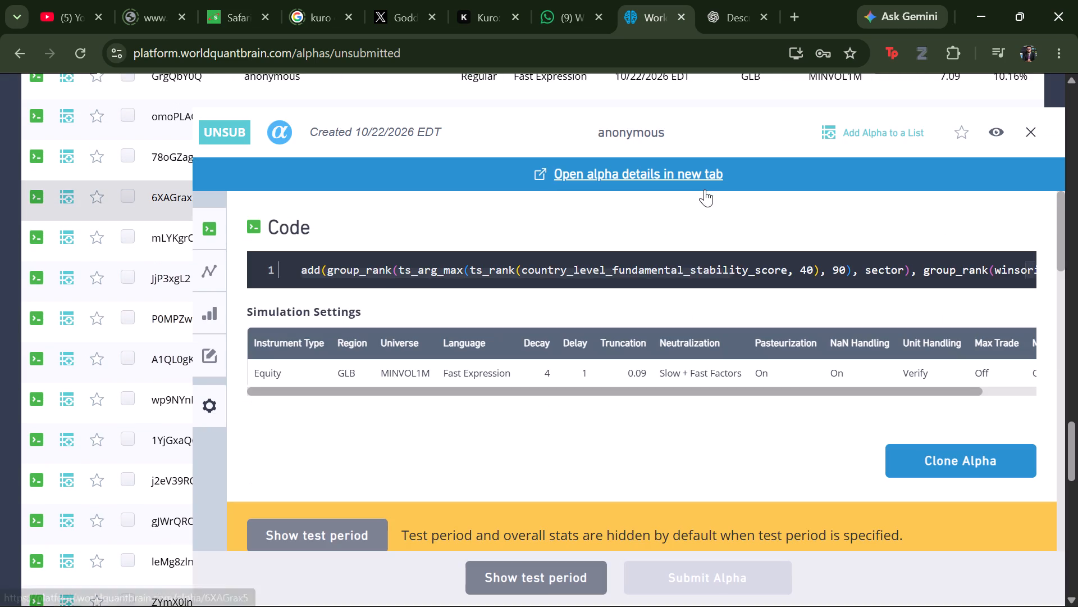
pyautogui.click(511, 587)
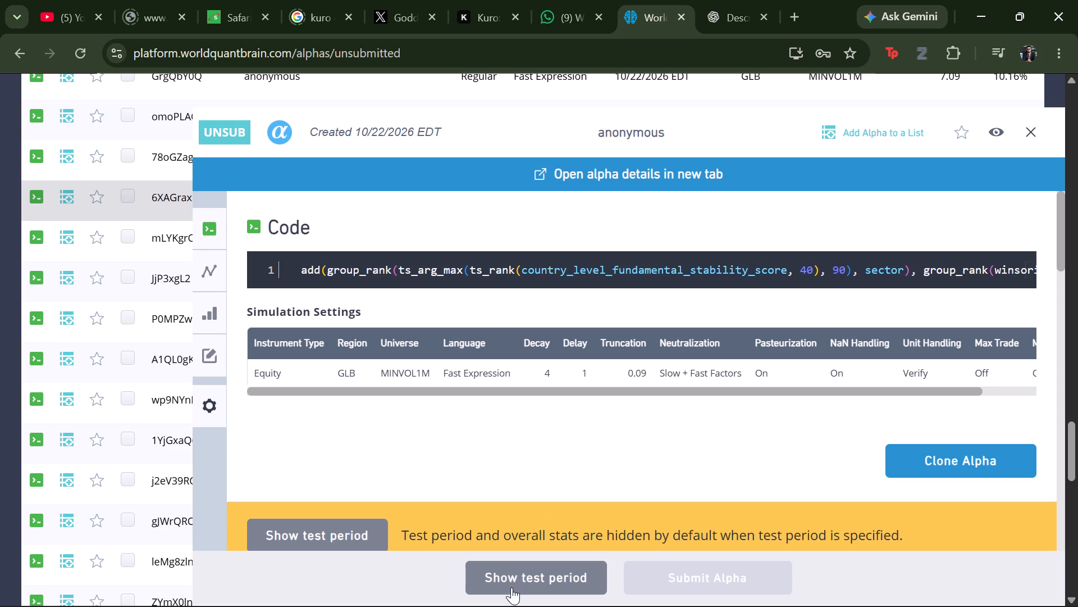
pyautogui.click(520, 574)
pyautogui.scroll(-3, 600, 504)
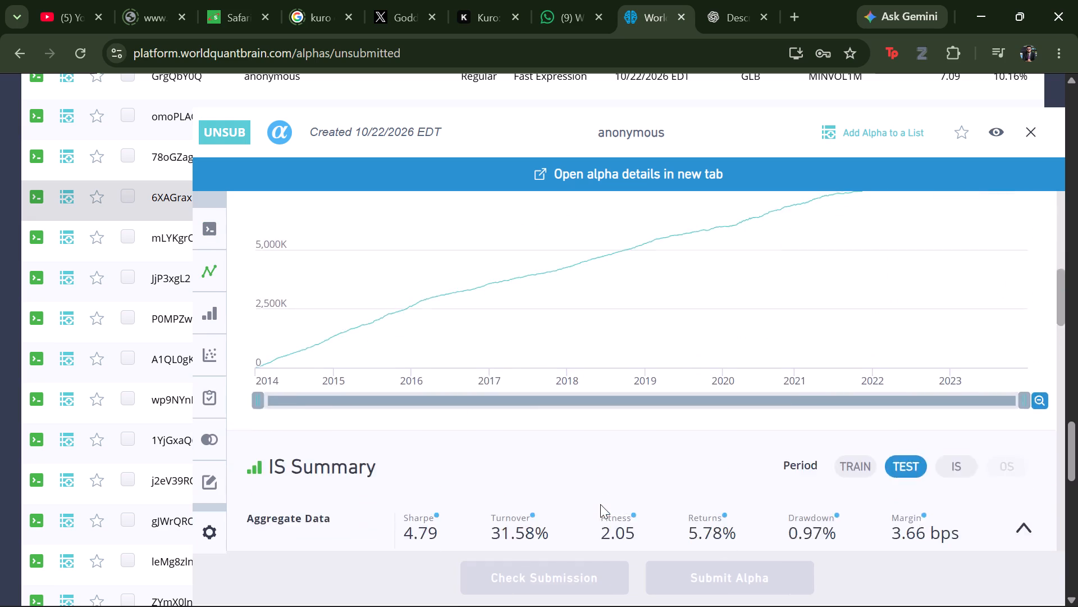
pyautogui.scroll(-2, 600, 504)
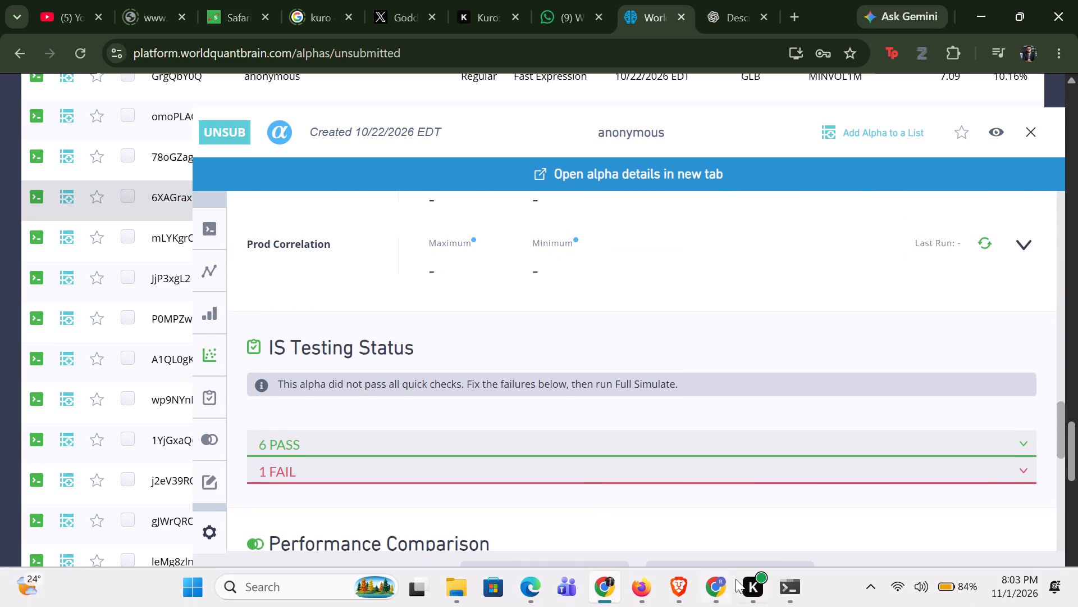
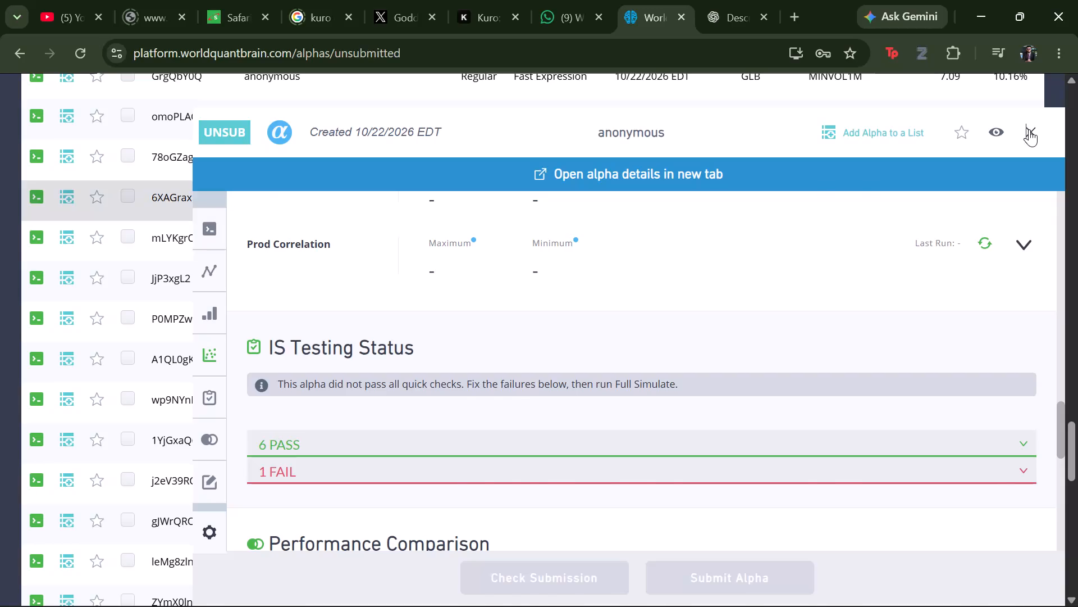
# Show the test period of alpha 2rjGwQQ6, review its yearly stats and IS Testing Status, and check its Prod Correlation.
pyautogui.scroll(3, 723, 261)
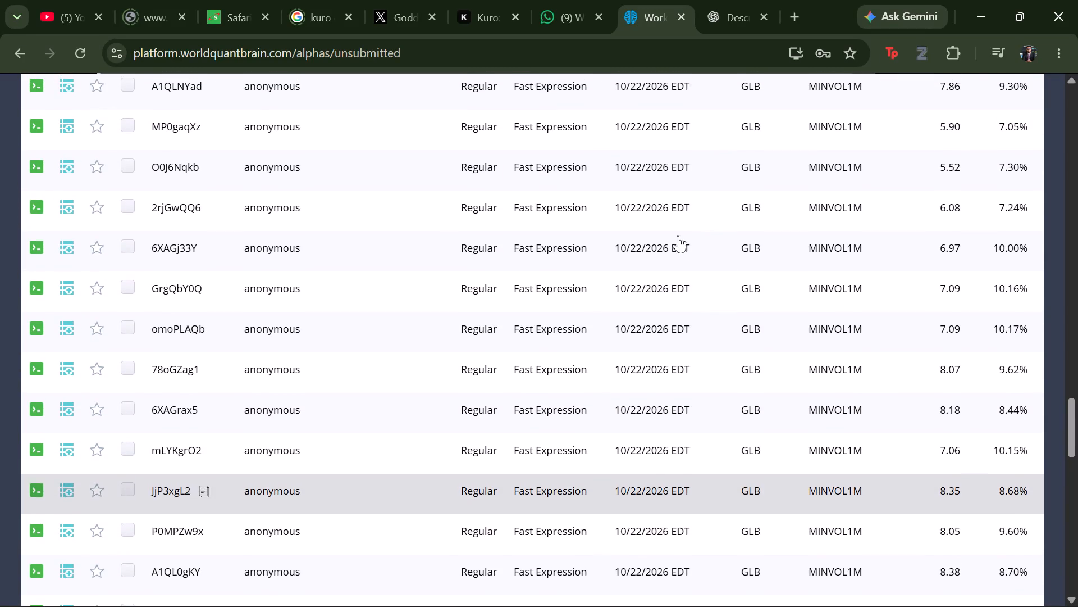
pyautogui.click(661, 216)
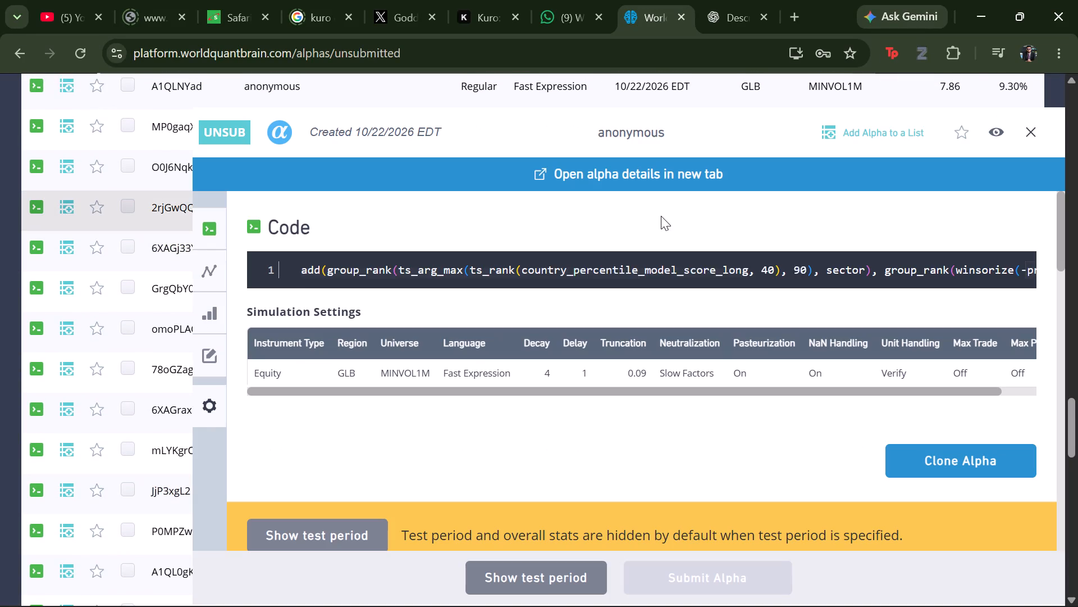
pyautogui.click(532, 569)
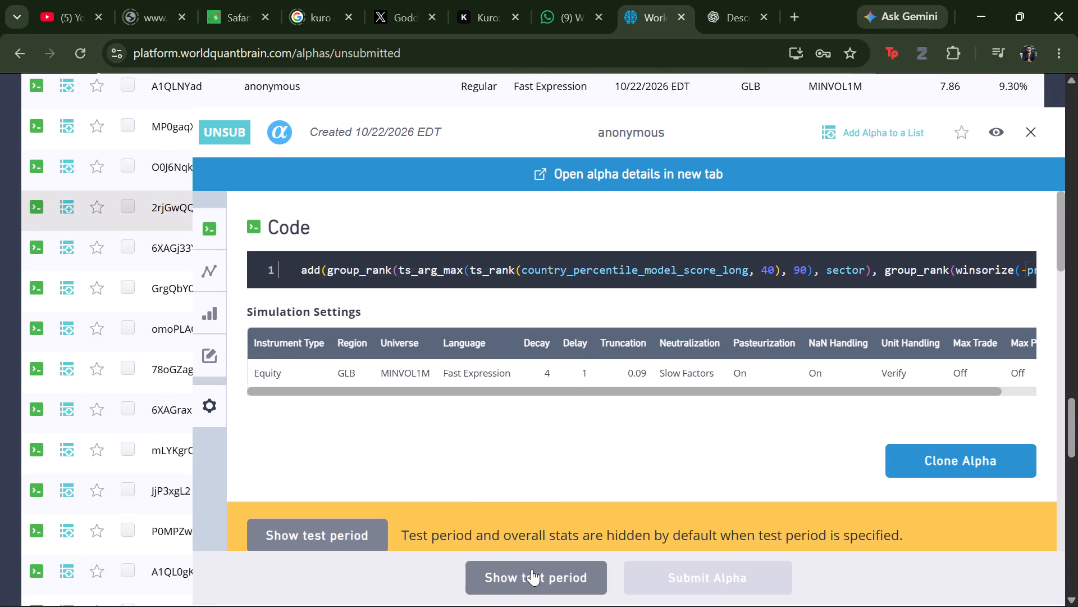
pyautogui.scroll(-4, 624, 411)
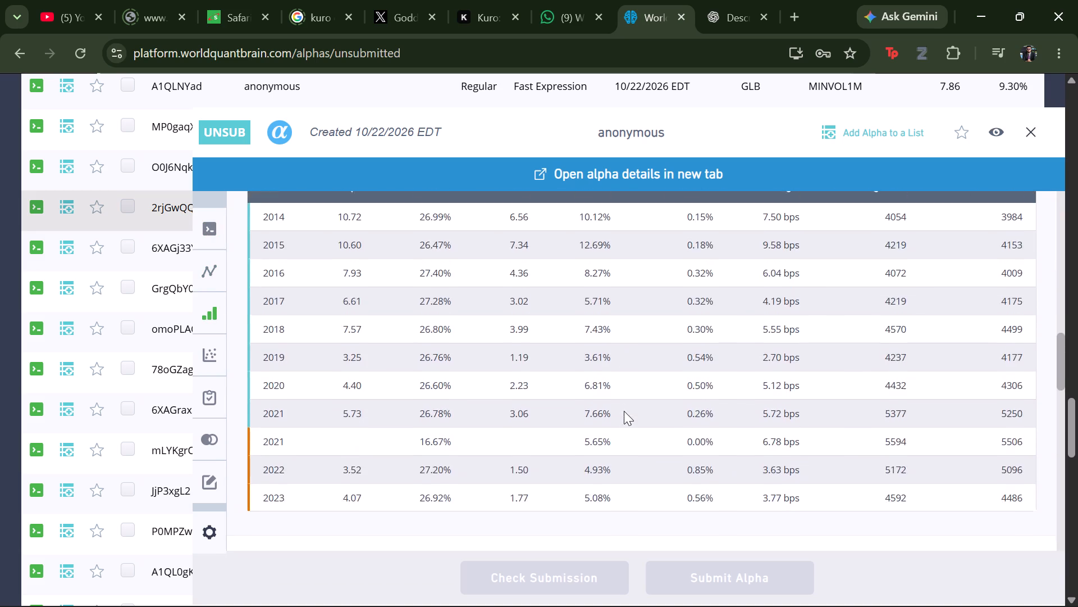
pyautogui.scroll(-1, 624, 411)
pyautogui.hscroll(2, 813, 268)
pyautogui.scroll(1, 816, 268)
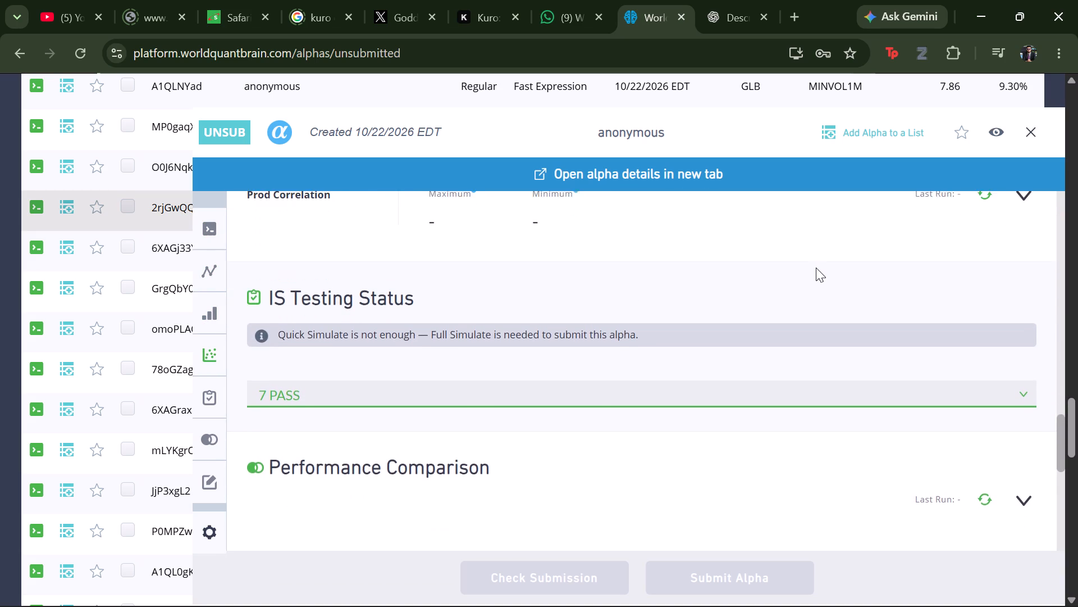
pyautogui.scroll(1, 816, 268)
pyautogui.click(1022, 250)
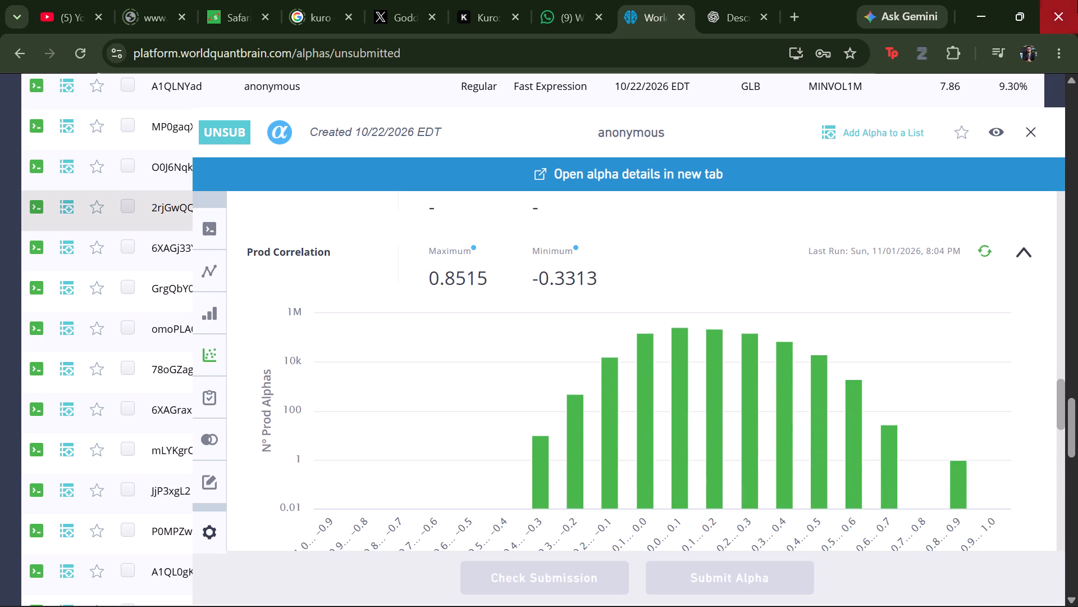
pyautogui.click(1031, 135)
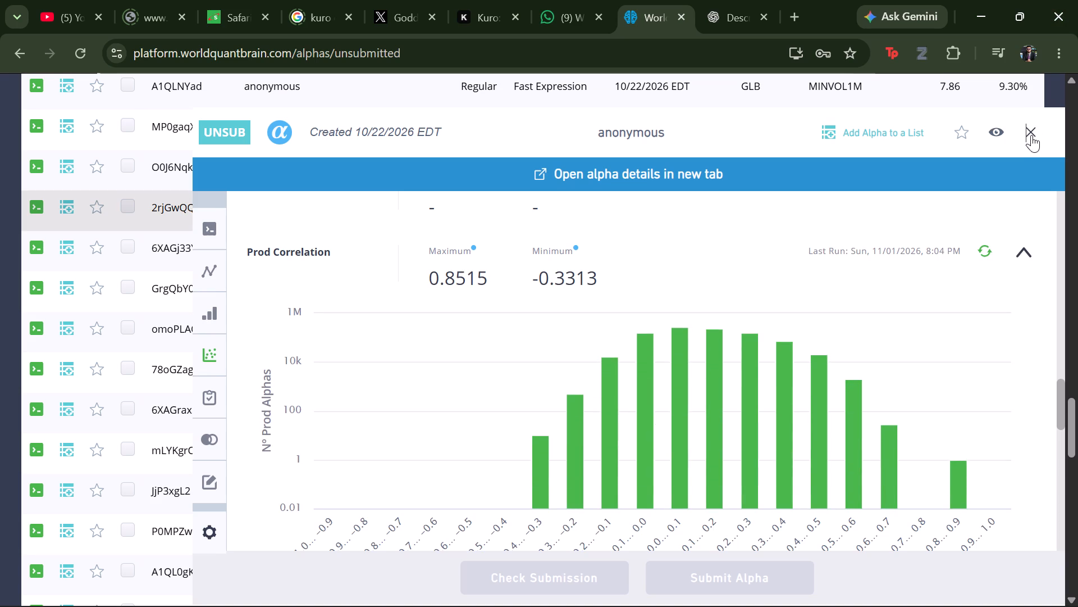
# Show the test period of alpha vROYrXW3 and check its Prod Correlation.
pyautogui.scroll(4, 831, 166)
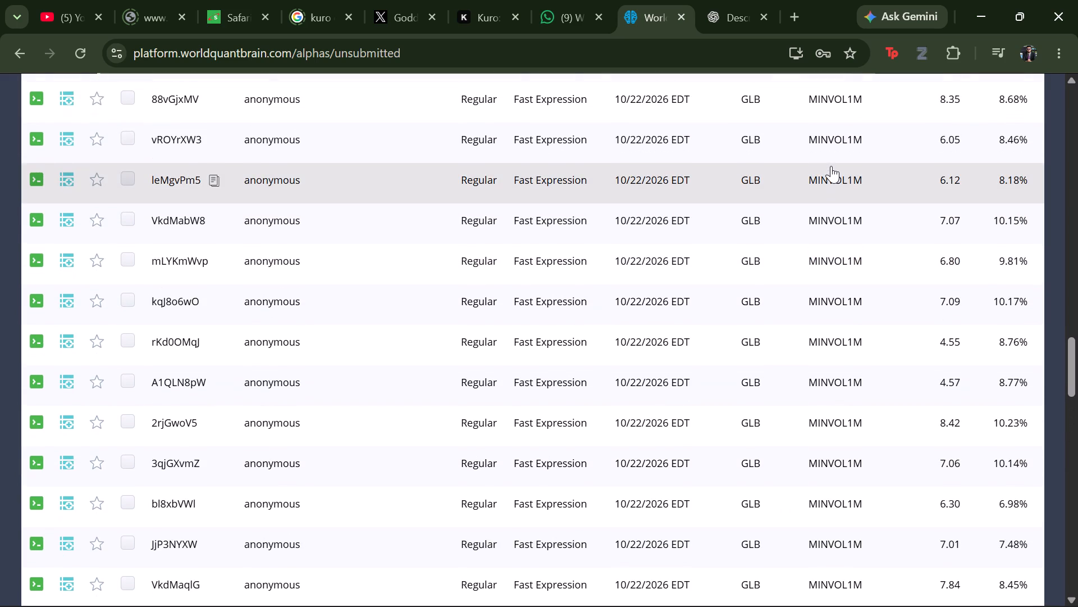
pyautogui.click(783, 147)
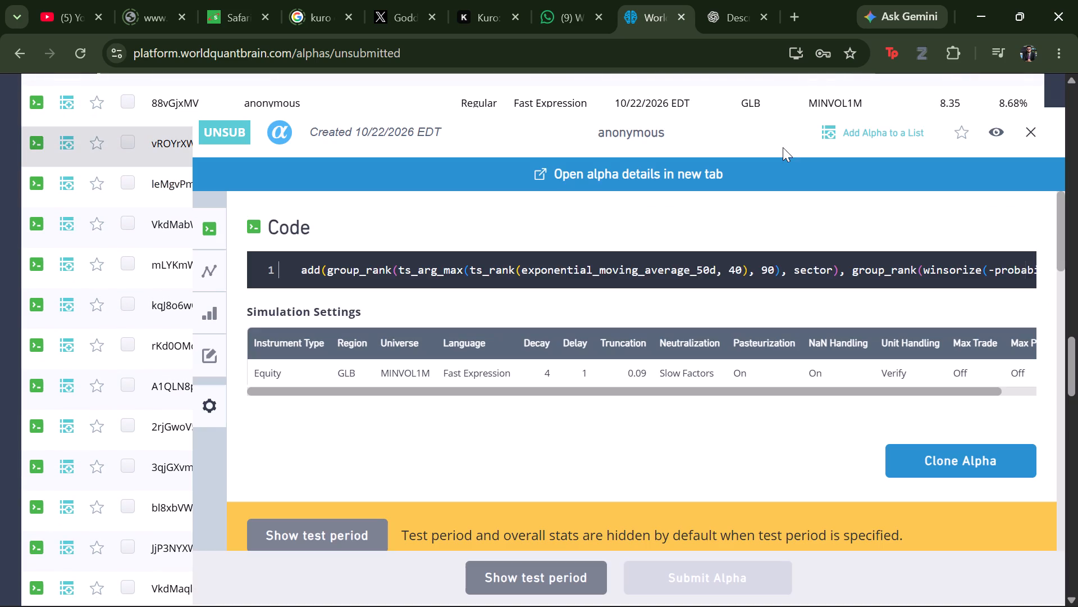
pyautogui.click(527, 569)
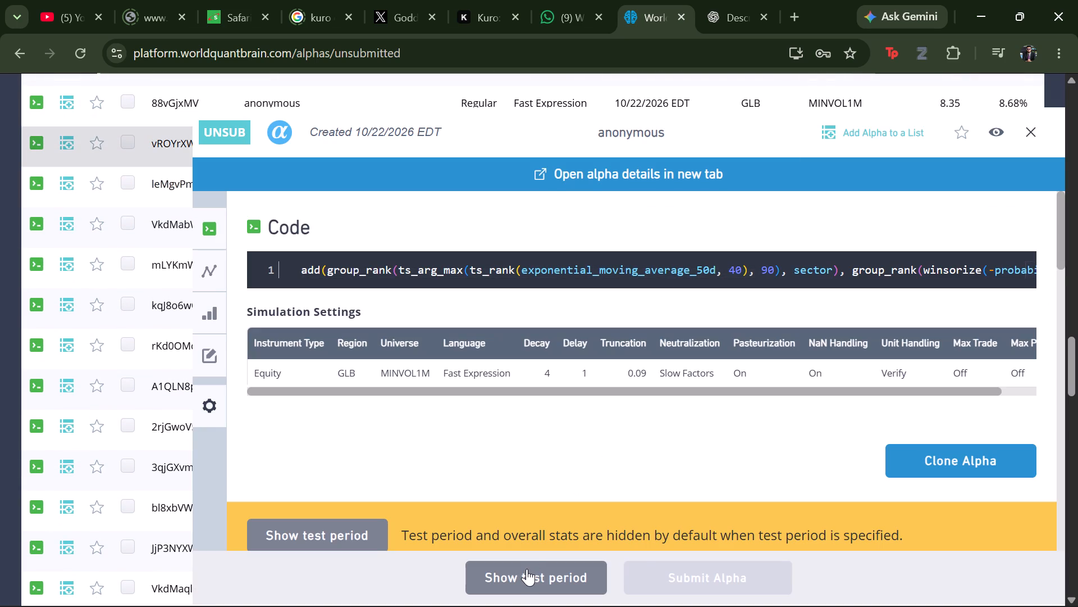
pyautogui.scroll(-6, 578, 482)
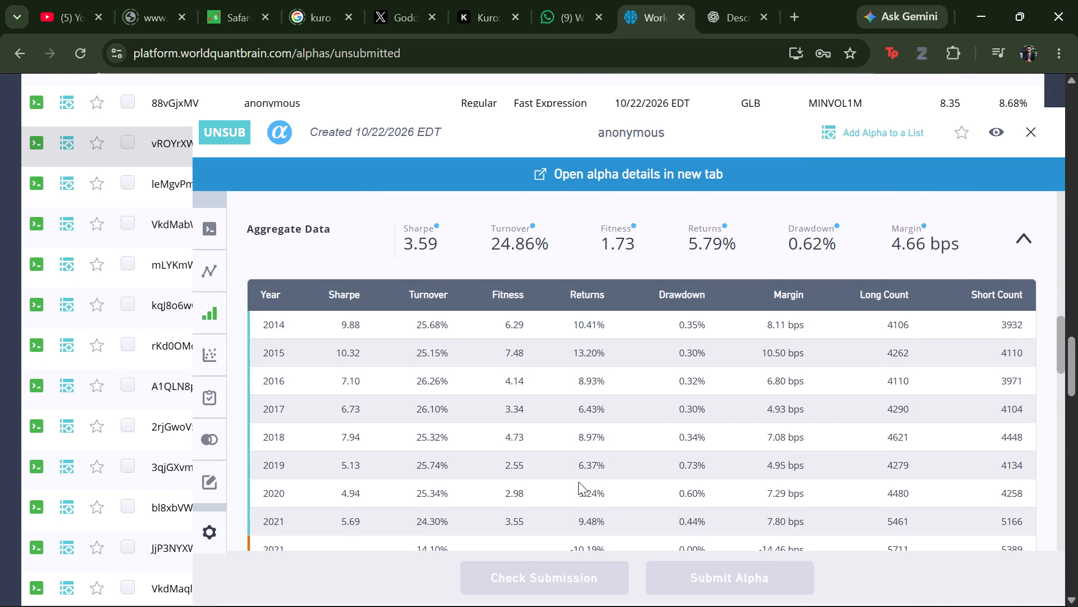
pyautogui.scroll(-1, 578, 482)
pyautogui.click(1026, 285)
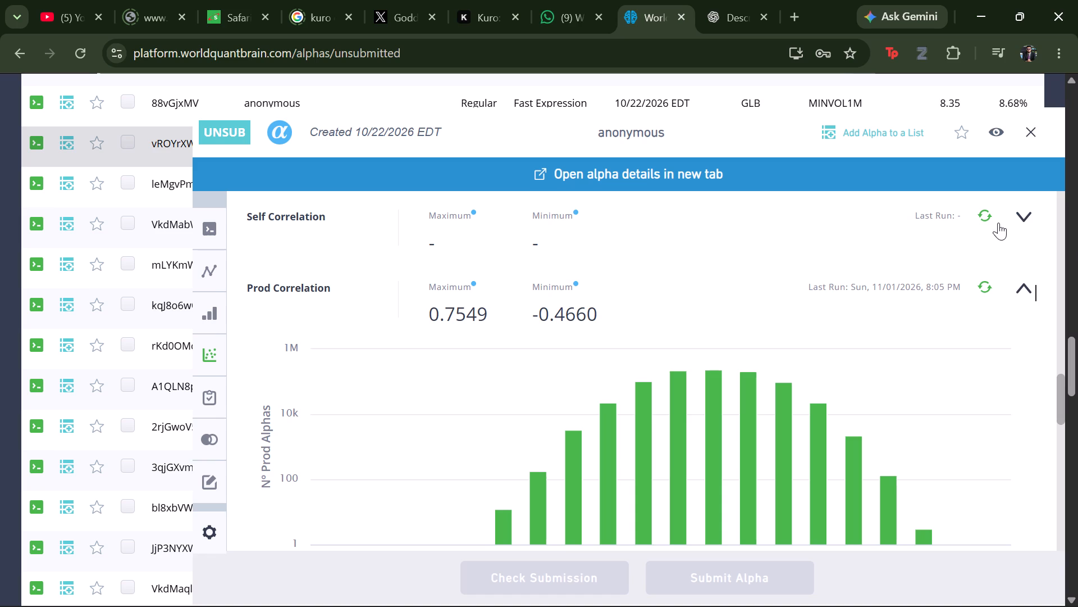
pyautogui.click(1030, 128)
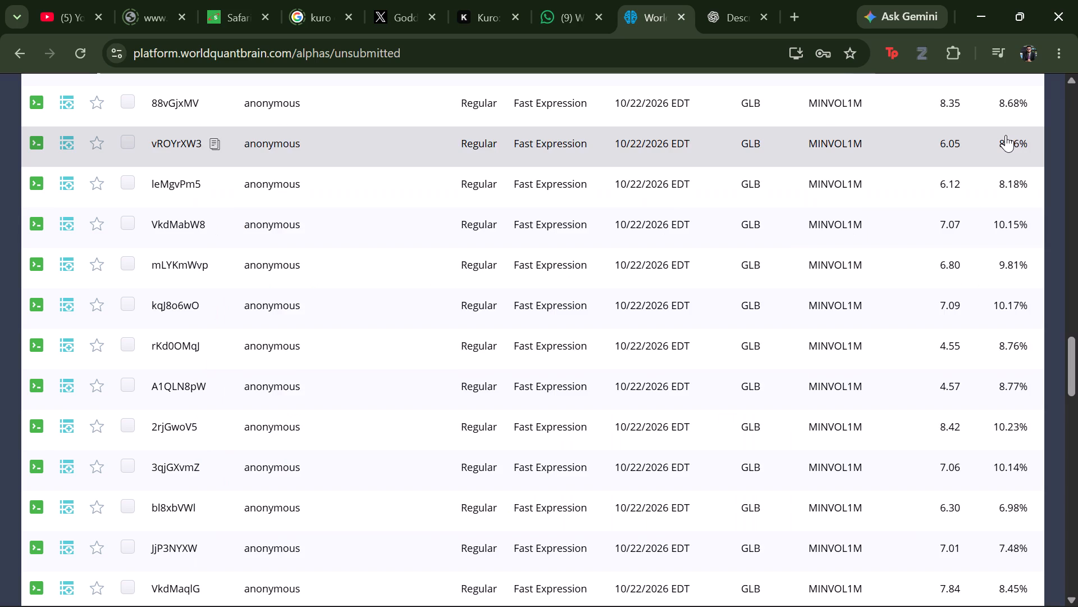
# Review the PnL chart of the cumulative_short_term_creditors_since_q1 alpha, show its test period and check its IS Testing Status.
pyautogui.scroll(2, 772, 200)
pyautogui.click(689, 178)
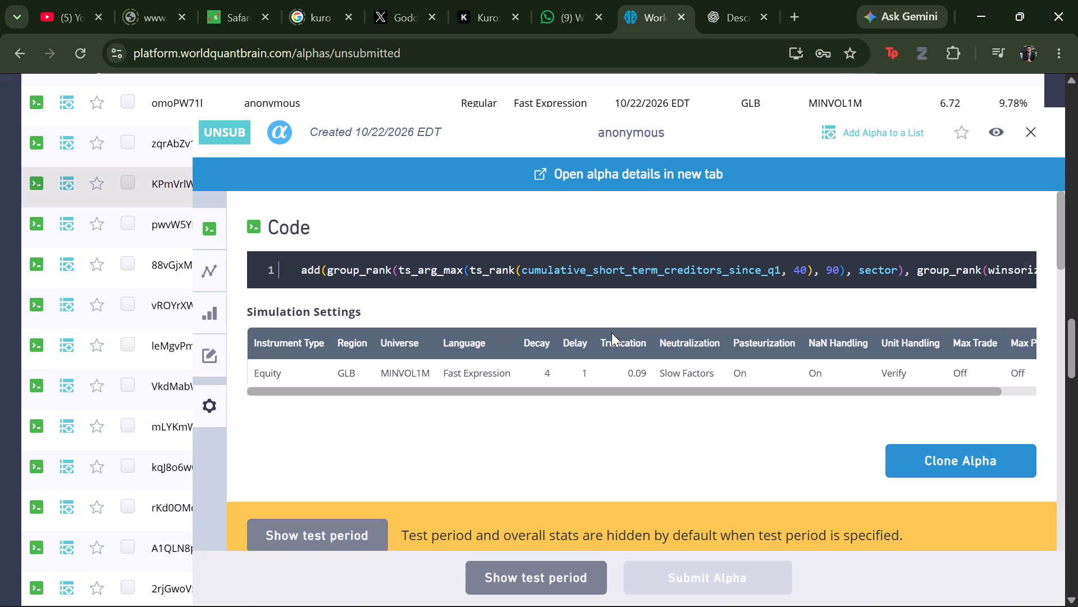
pyautogui.scroll(-2, 568, 334)
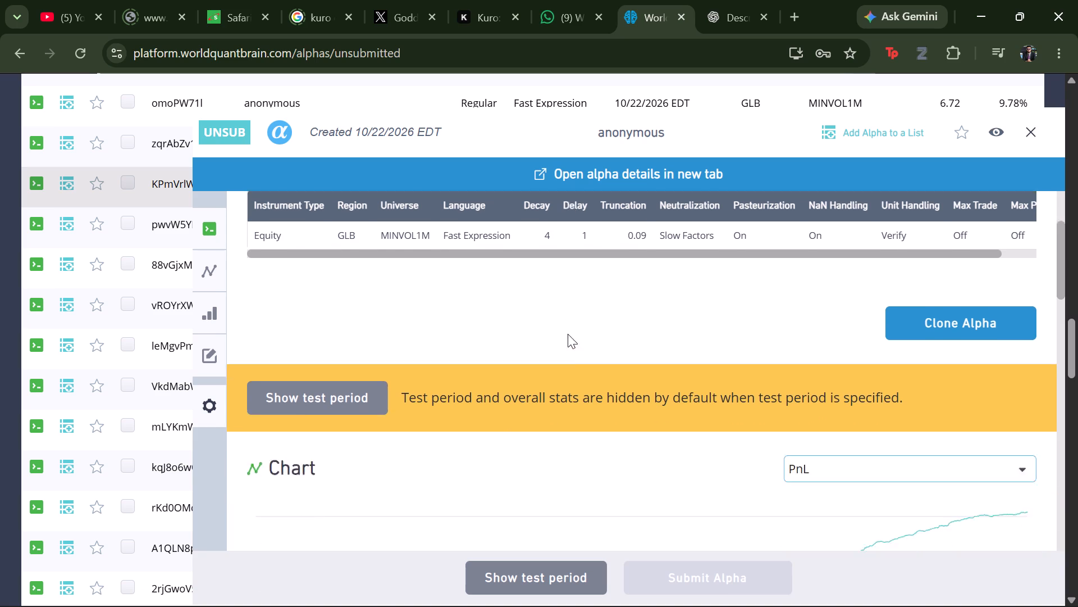
pyautogui.scroll(-1, 568, 334)
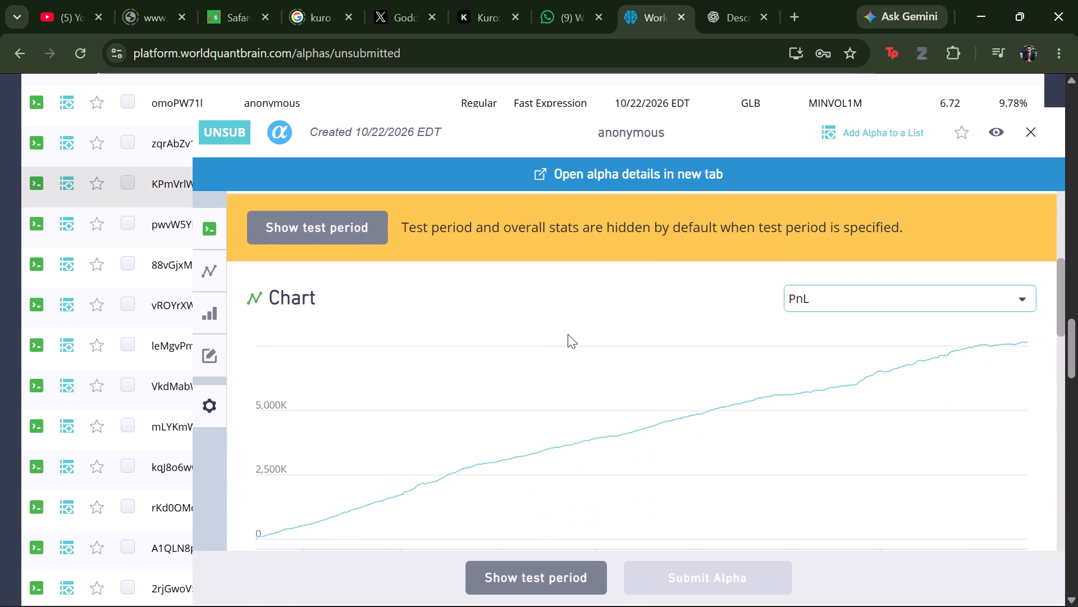
pyautogui.scroll(-1, 583, 263)
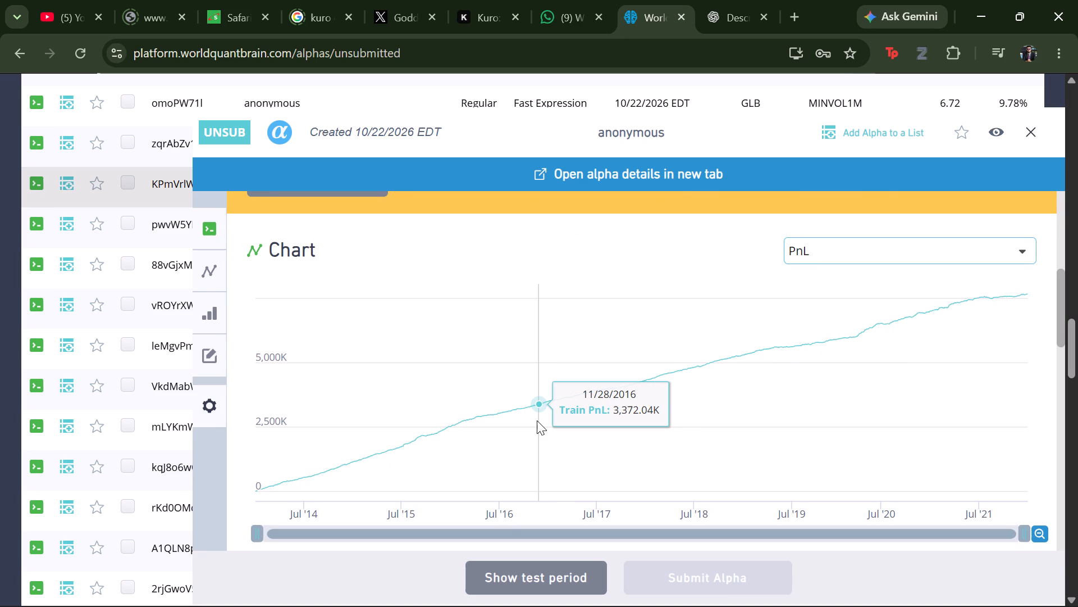
pyautogui.click(540, 572)
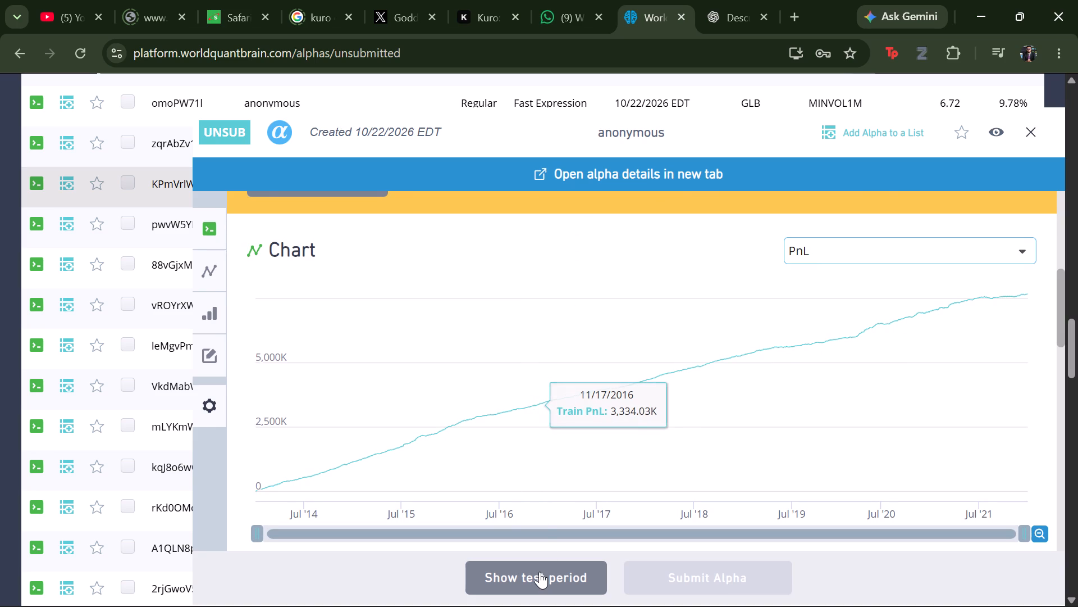
pyautogui.scroll(-2, 581, 506)
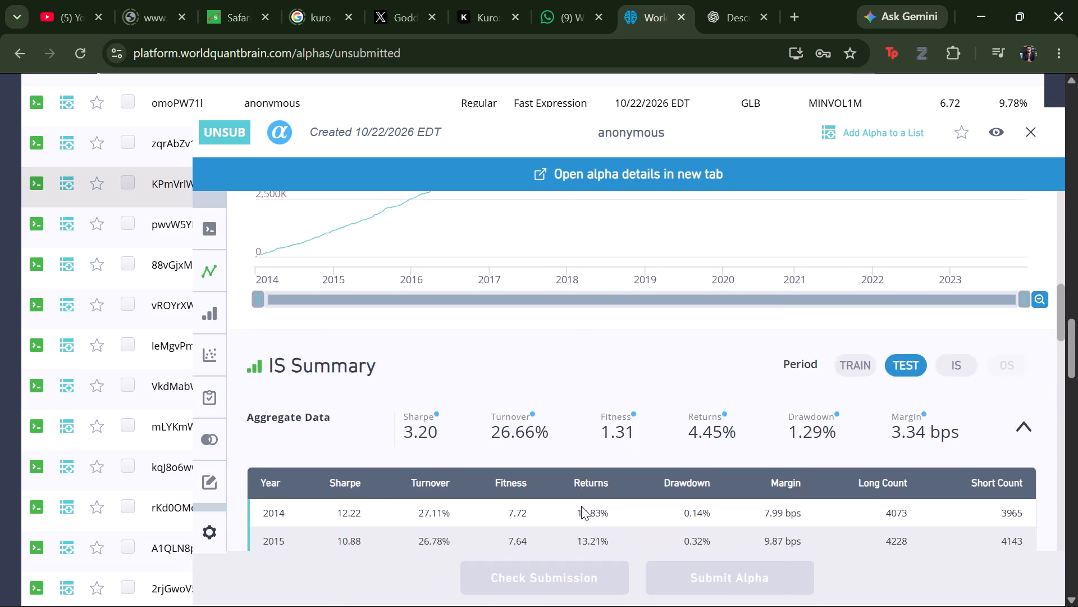
pyautogui.scroll(-3, 581, 506)
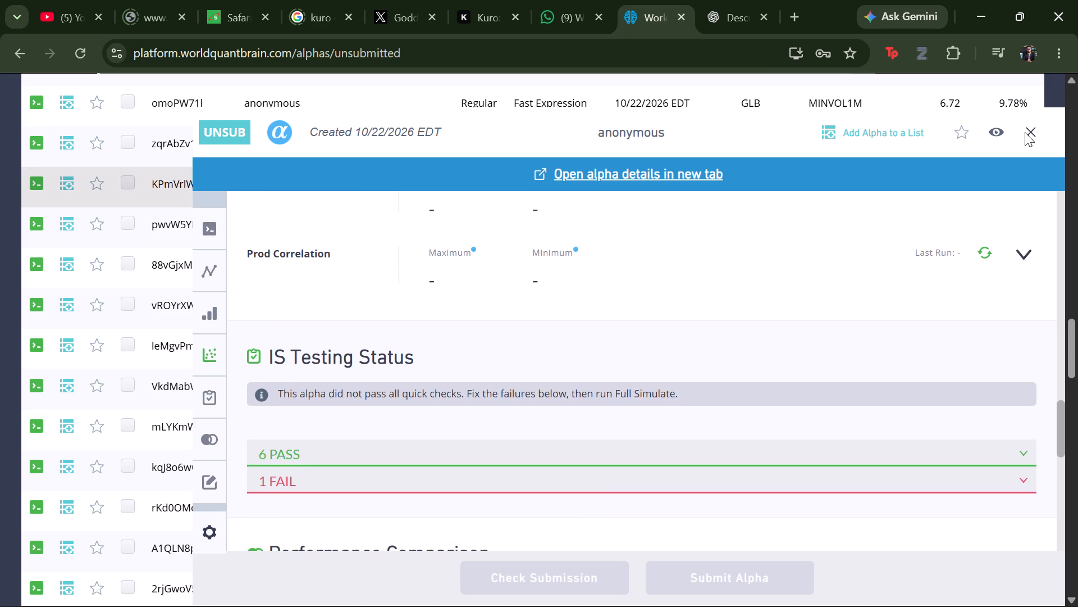
pyautogui.click(1024, 132)
pyautogui.click(1033, 130)
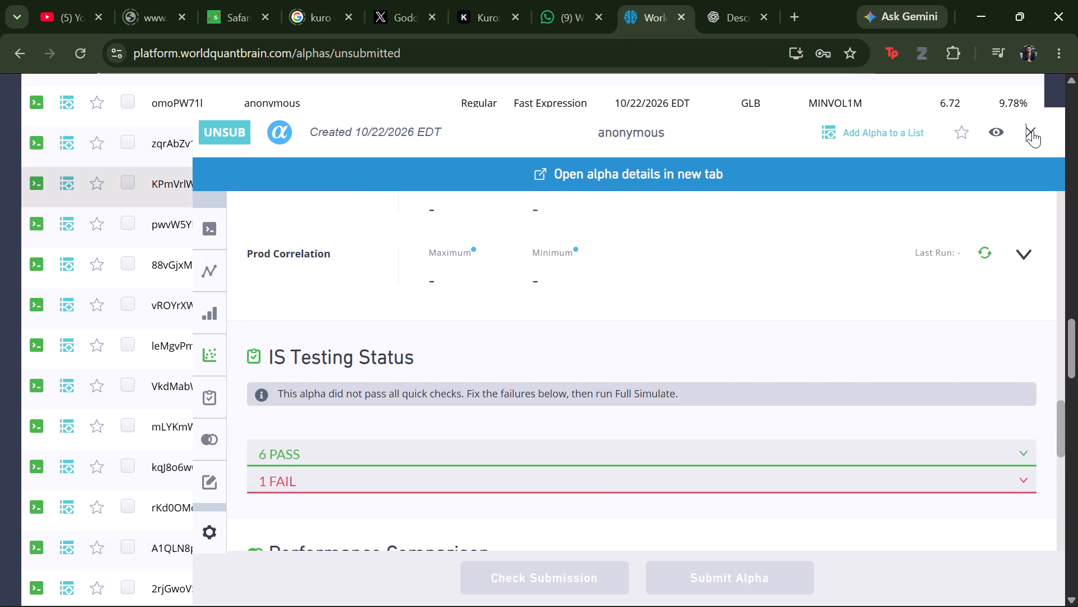
# Show the test period of alpha YPxlMgbA, review its IS Testing Status and check its Prod Correlation.
pyautogui.scroll(4, 789, 226)
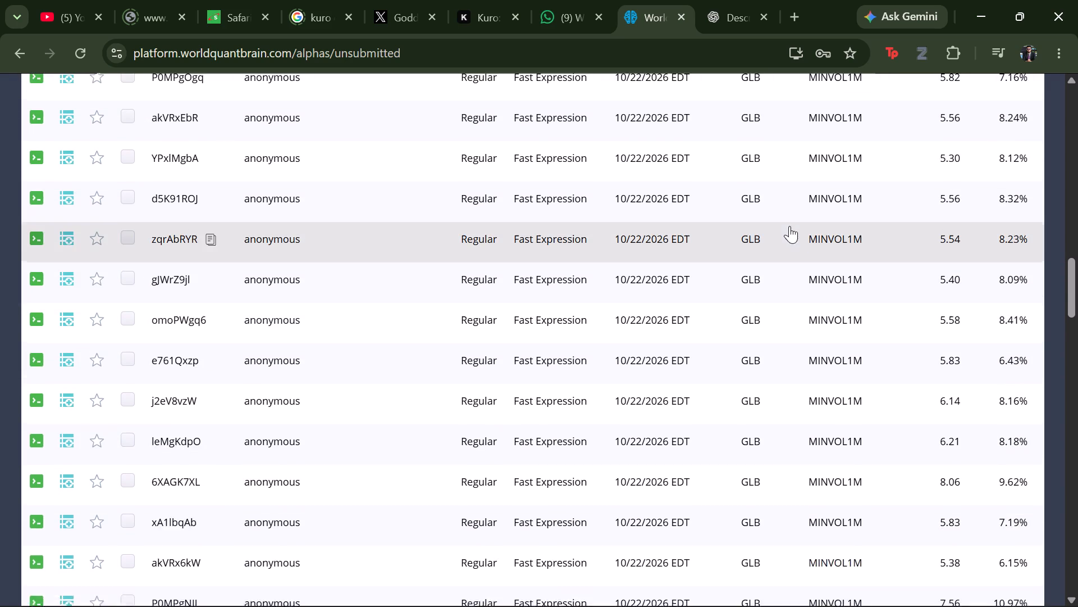
pyautogui.click(738, 187)
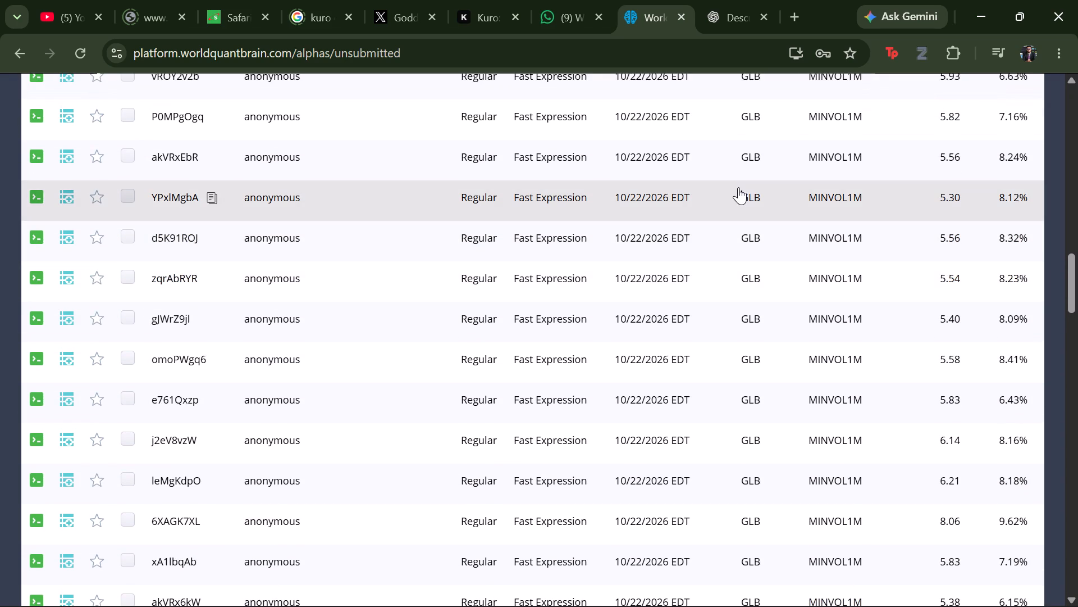
pyautogui.click(503, 578)
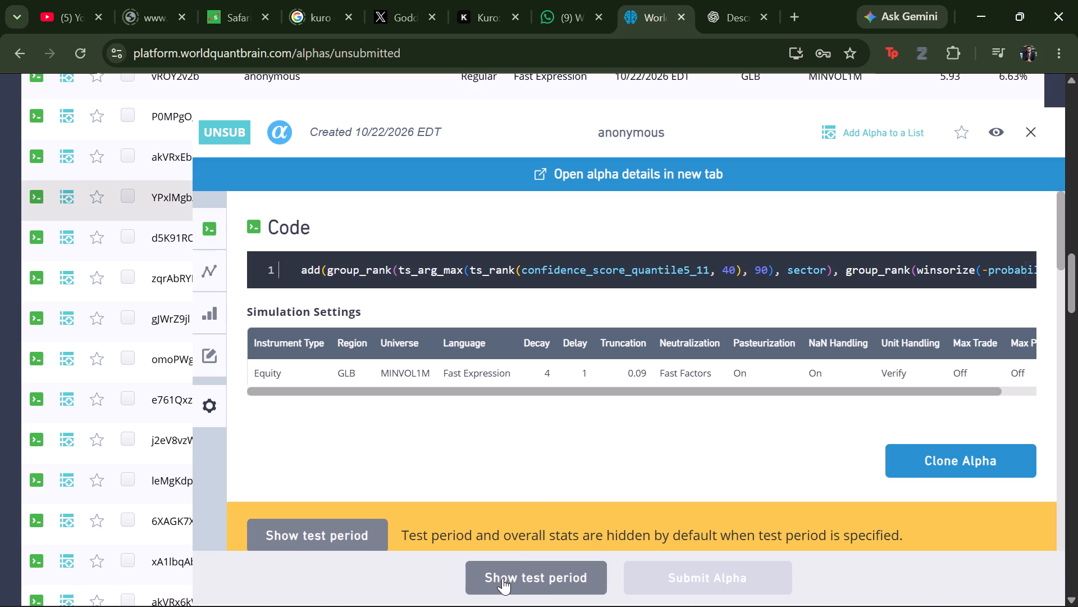
pyautogui.scroll(-5, 580, 485)
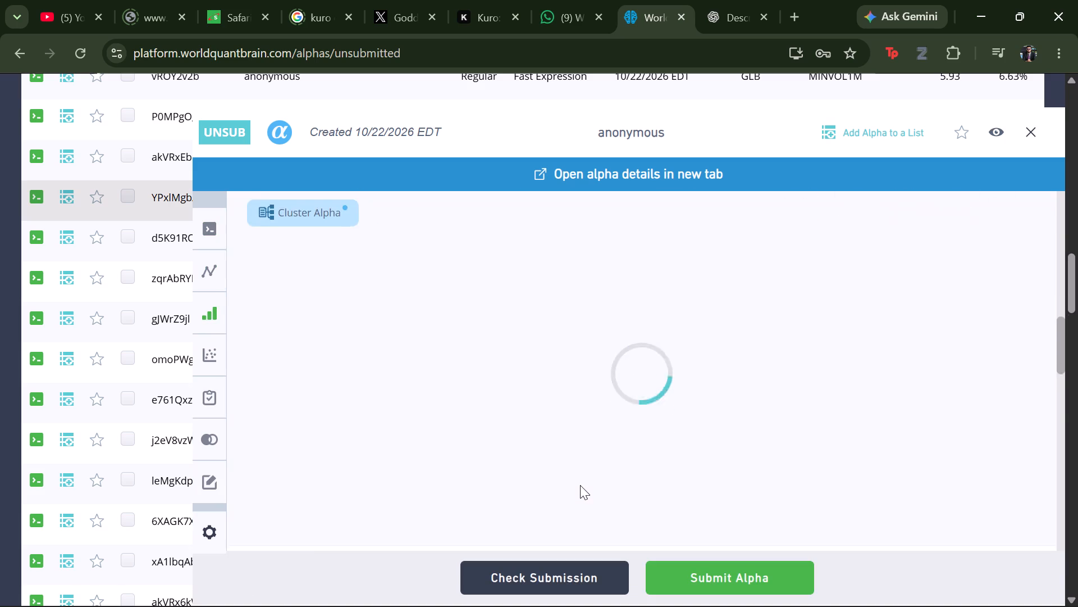
pyautogui.scroll(-2, 580, 485)
pyautogui.scroll(3, 580, 485)
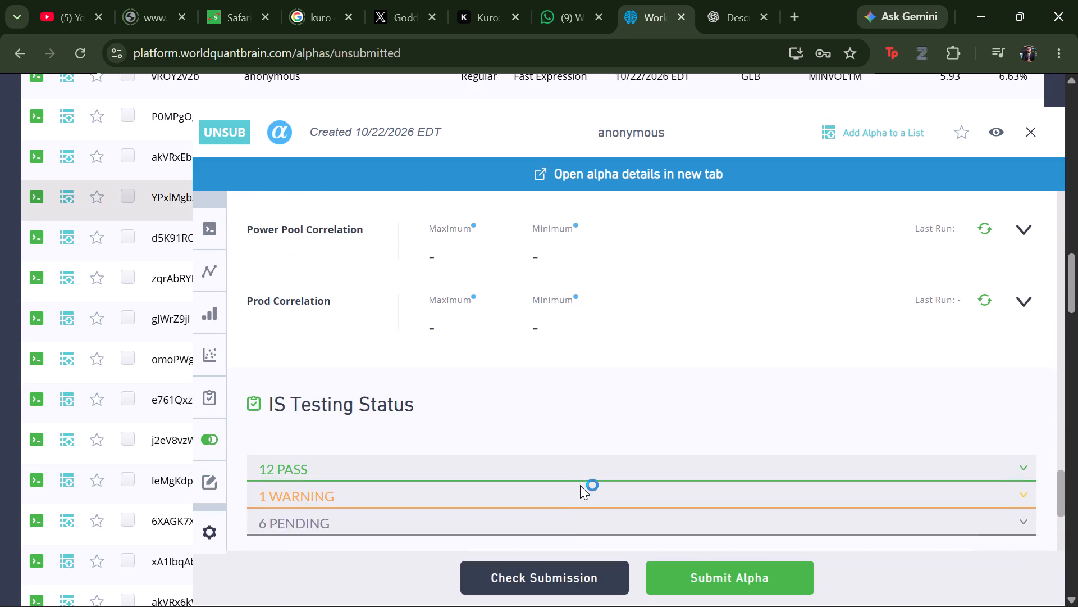
pyautogui.click(1024, 322)
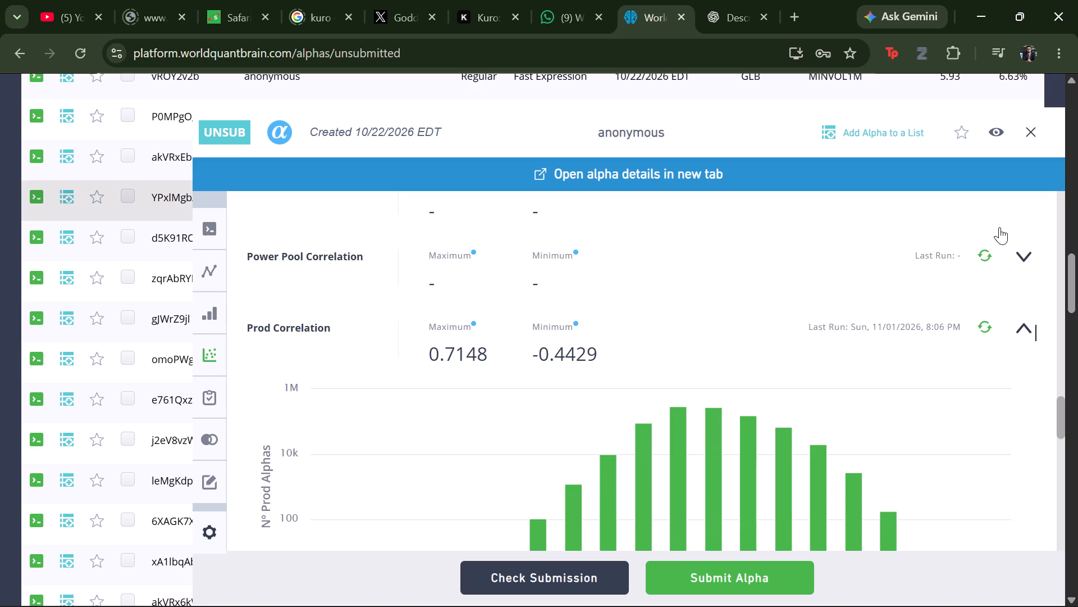
pyautogui.click(1030, 124)
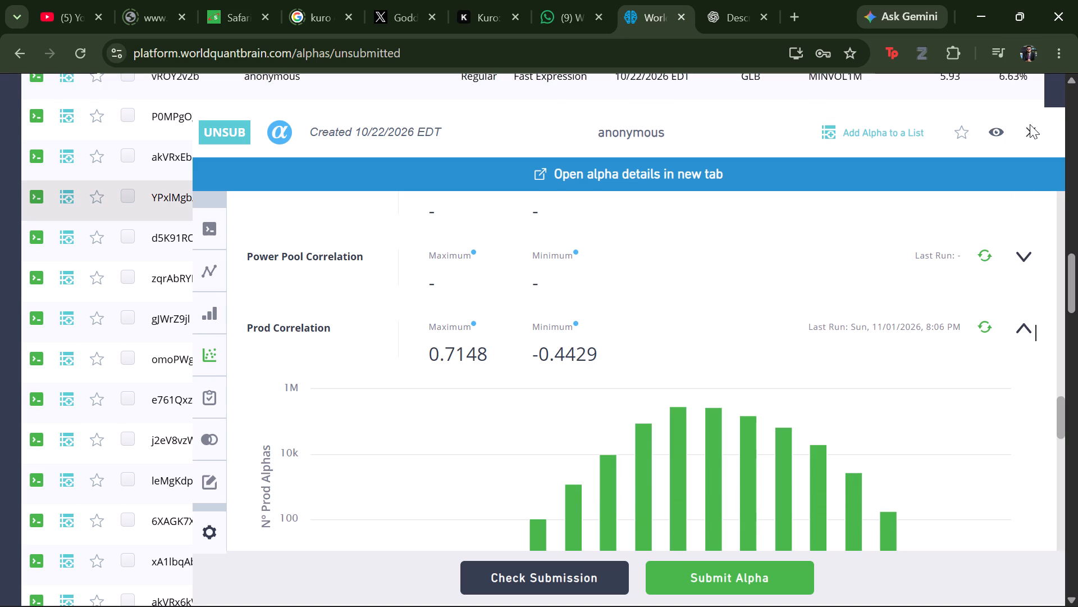
pyautogui.click(1025, 132)
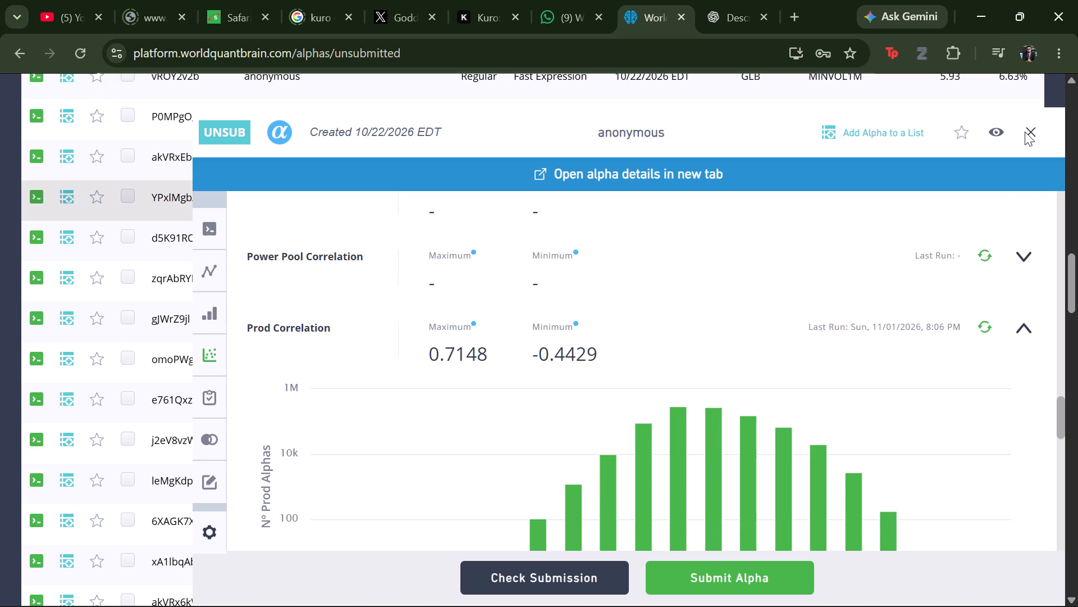
pyautogui.click(1033, 132)
# Show the test period of alpha E5VmVYEL, review its IS Testing Status and check its Prod Correlation.
pyautogui.scroll(2, 864, 228)
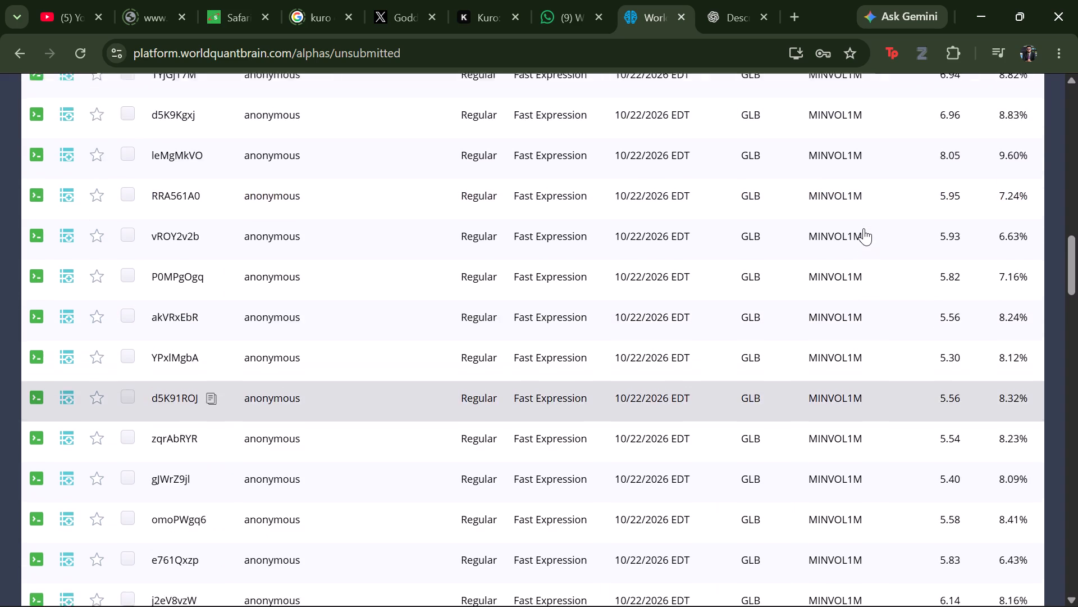
pyautogui.scroll(1, 864, 228)
pyautogui.click(748, 136)
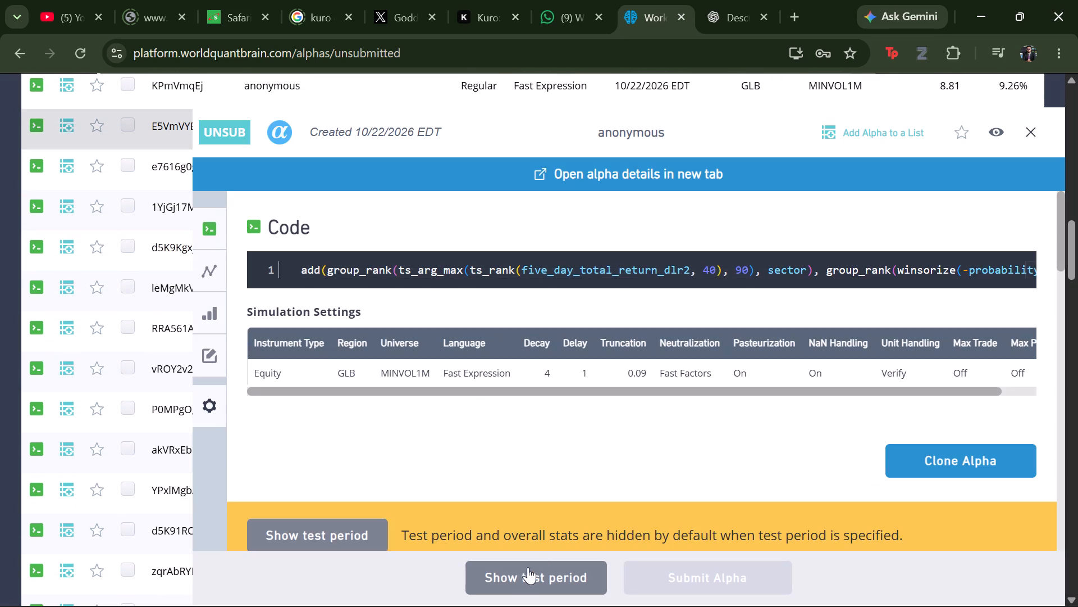
pyautogui.click(525, 572)
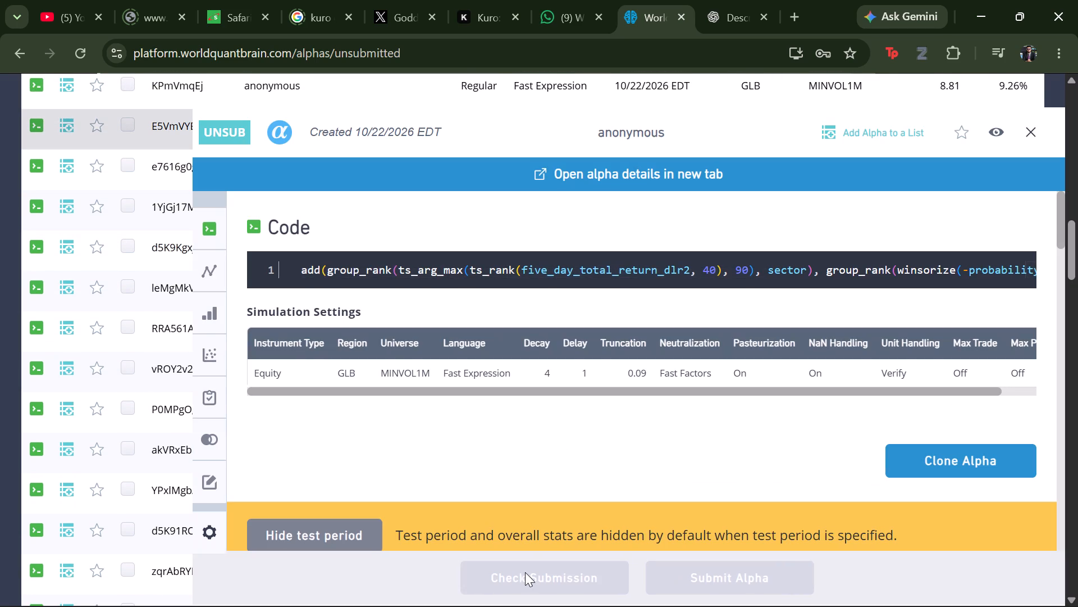
pyautogui.scroll(-5, 613, 473)
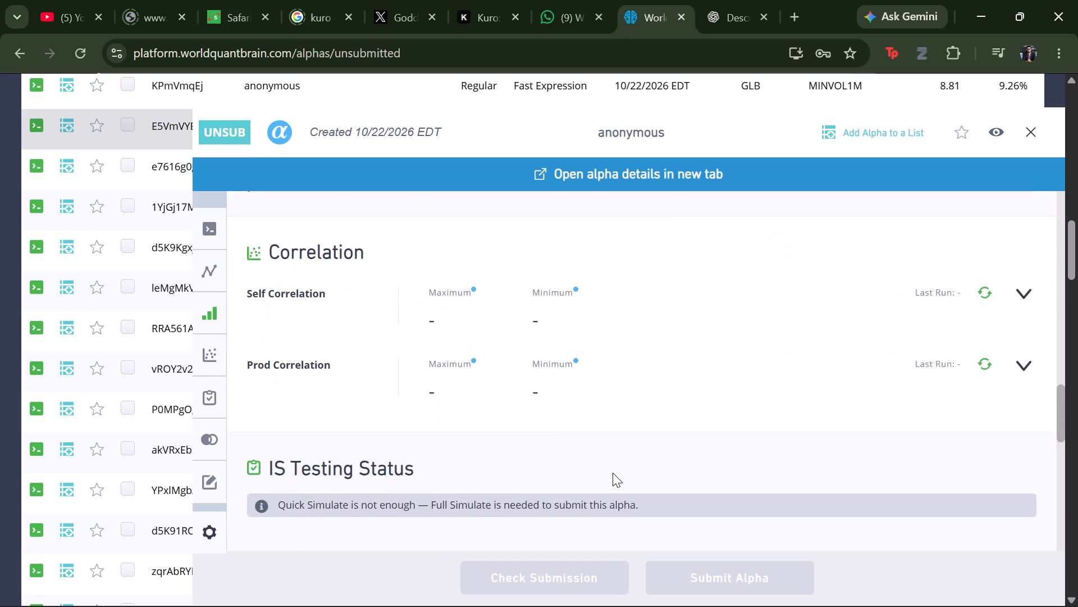
pyautogui.scroll(-1, 613, 473)
pyautogui.scroll(1, 613, 473)
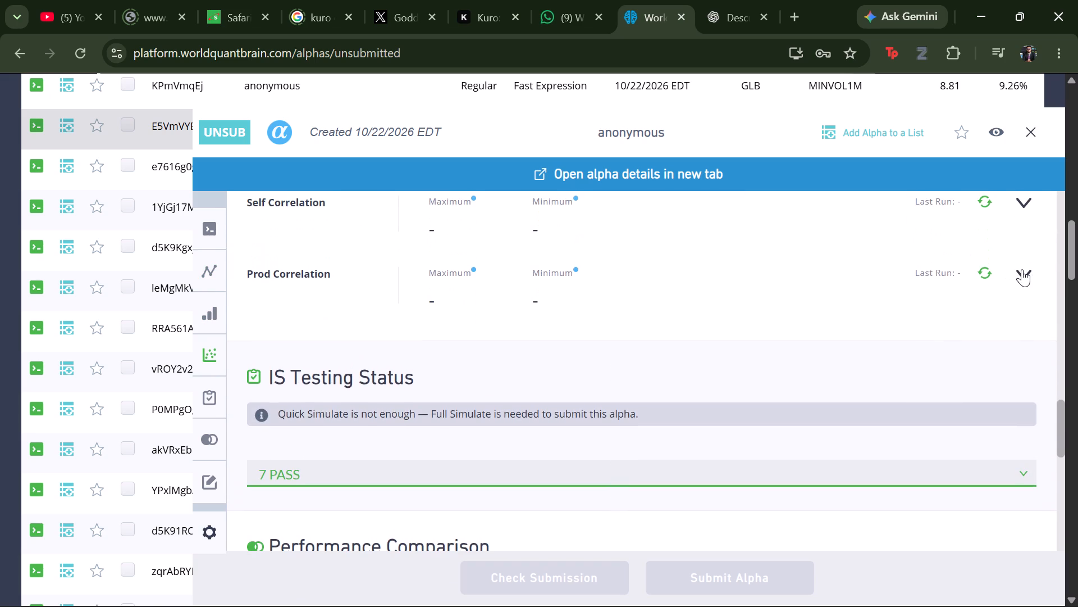
pyautogui.click(1025, 269)
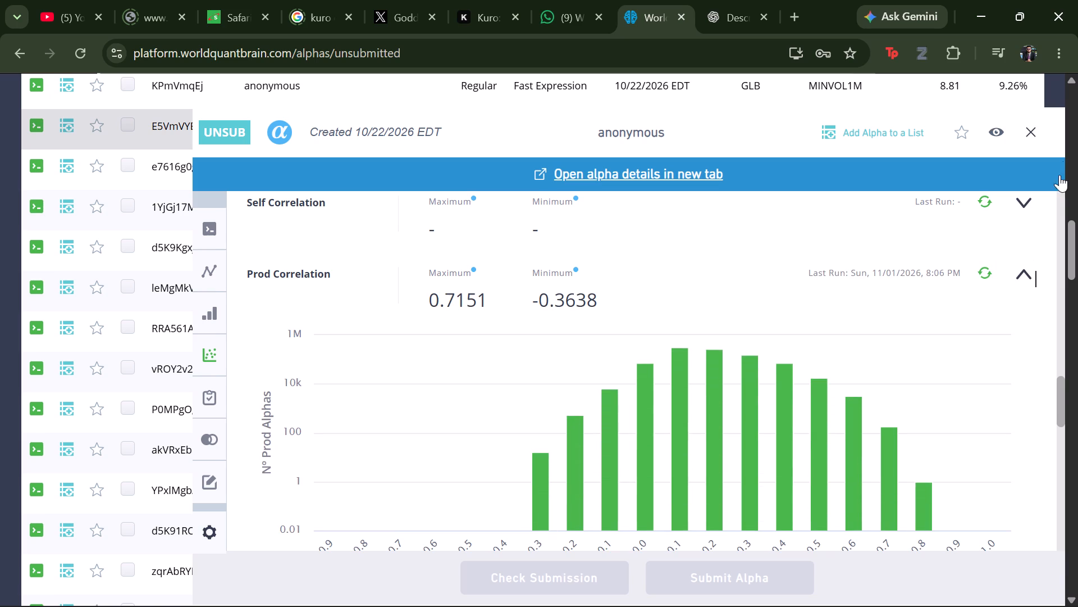
pyautogui.click(1031, 130)
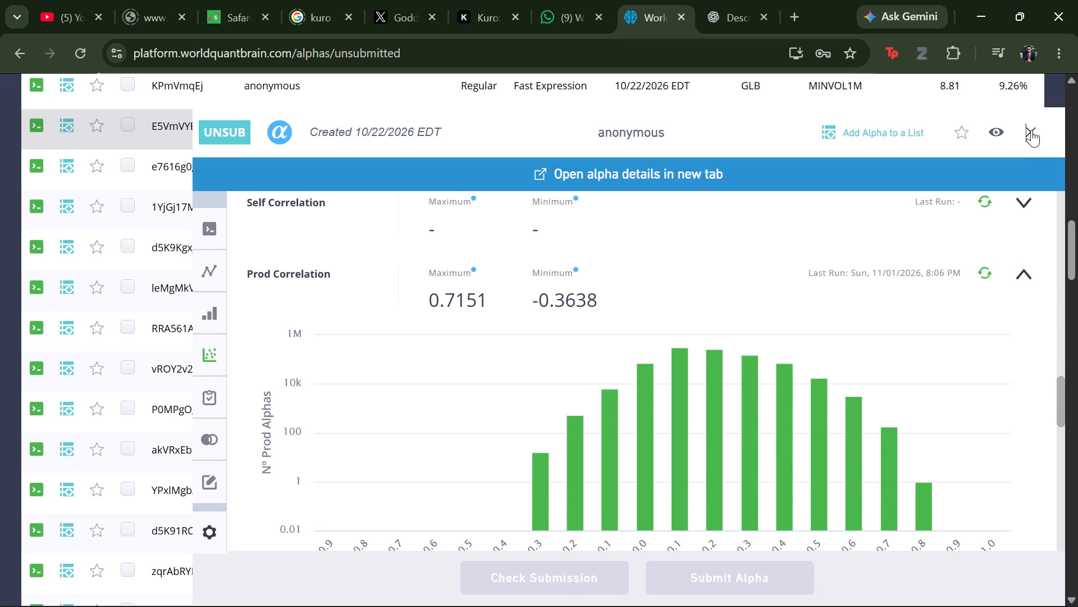
# Show the test period of alpha 3qjGjjG0 and check its Prod Correlation.
pyautogui.scroll(4, 858, 235)
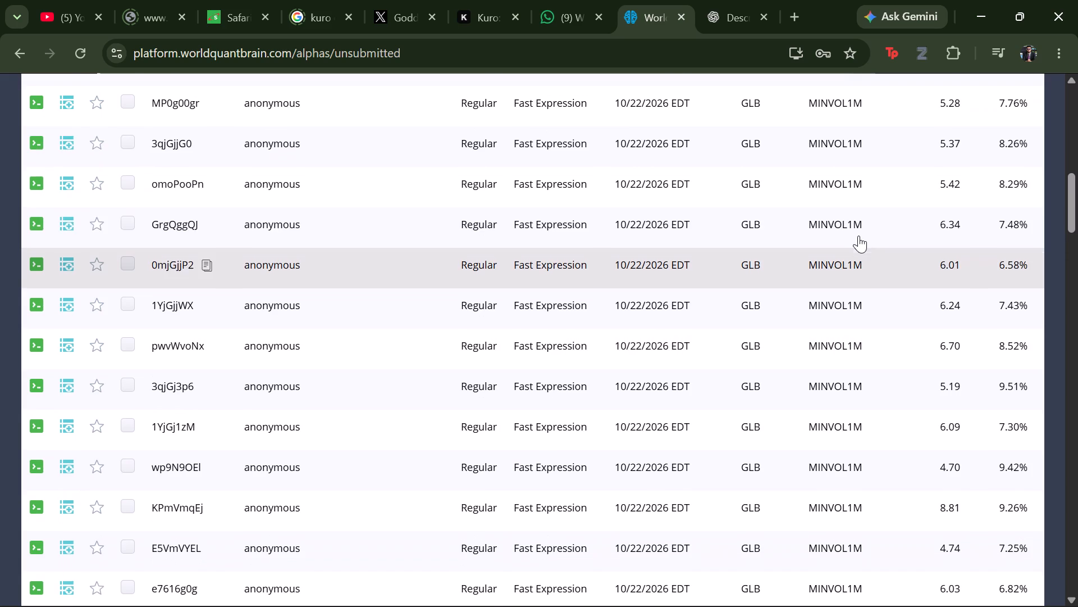
pyautogui.click(771, 162)
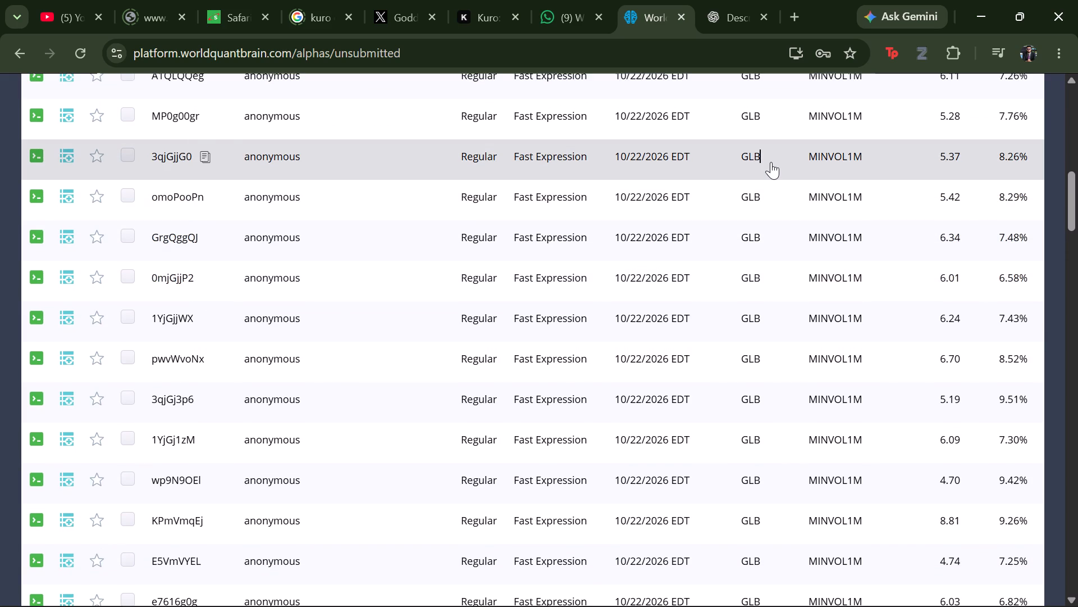
pyautogui.click(523, 573)
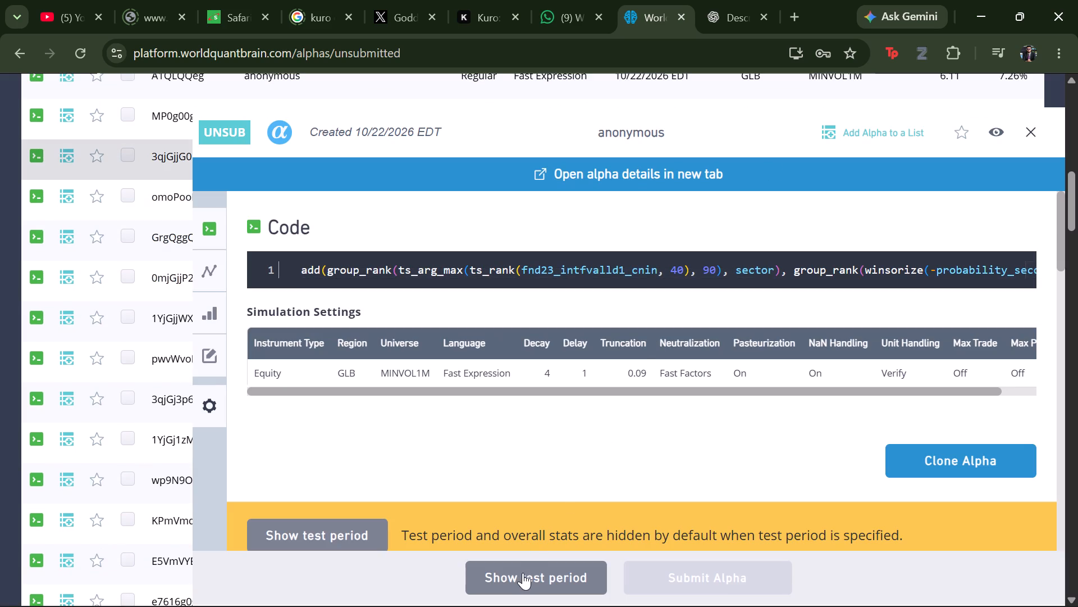
pyautogui.scroll(-1, 541, 405)
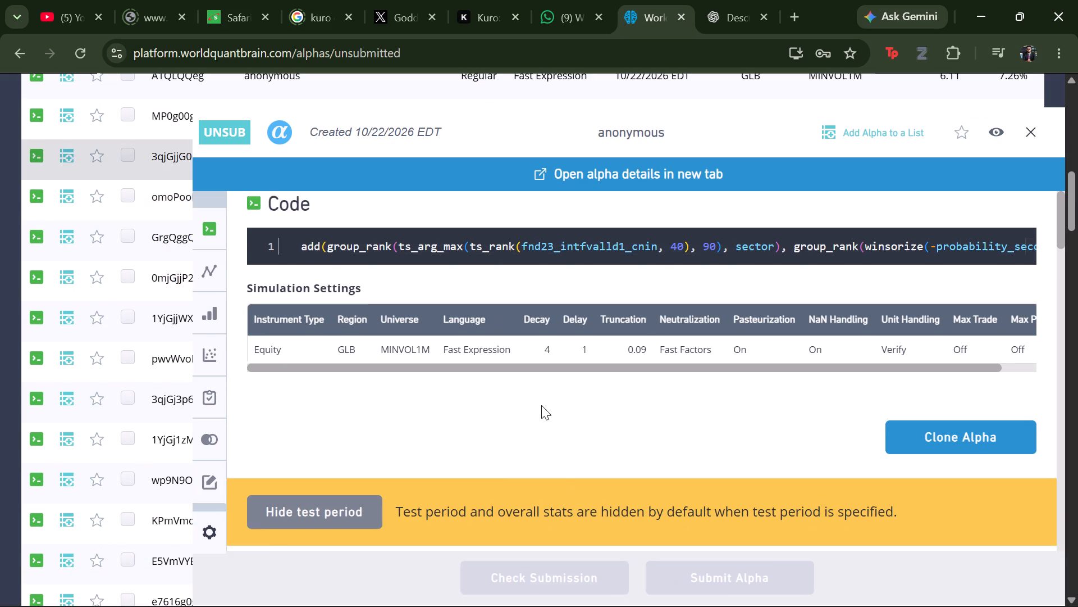
pyautogui.scroll(-4, 541, 405)
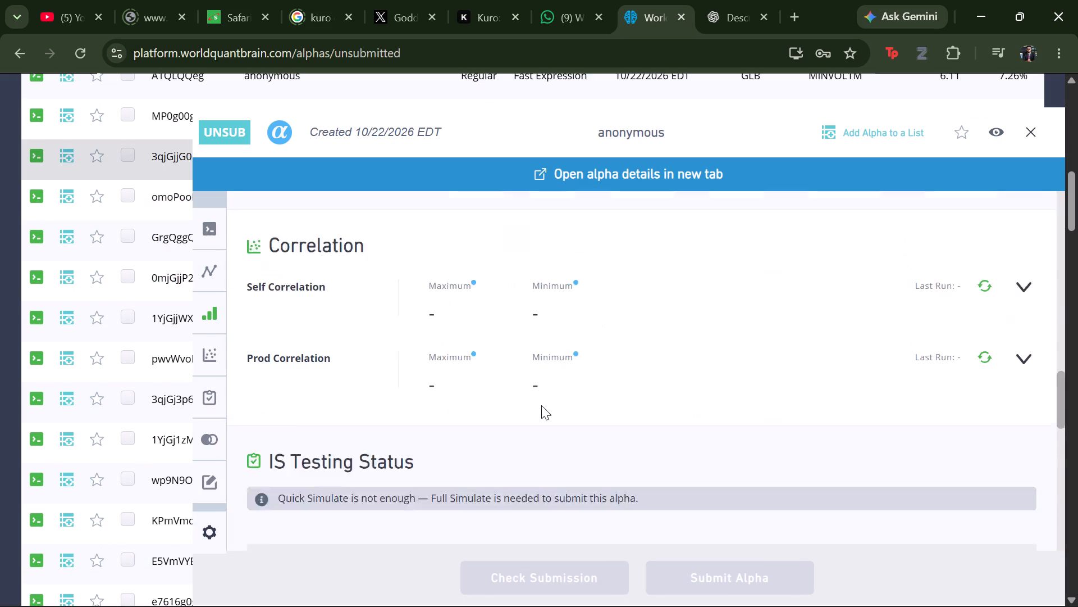
pyautogui.click(1030, 442)
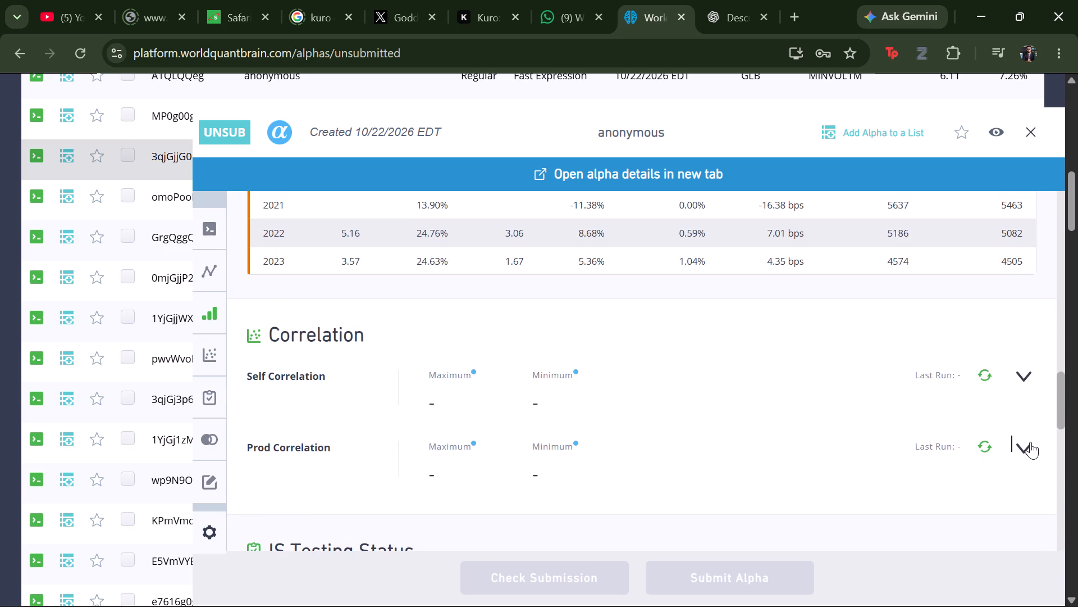
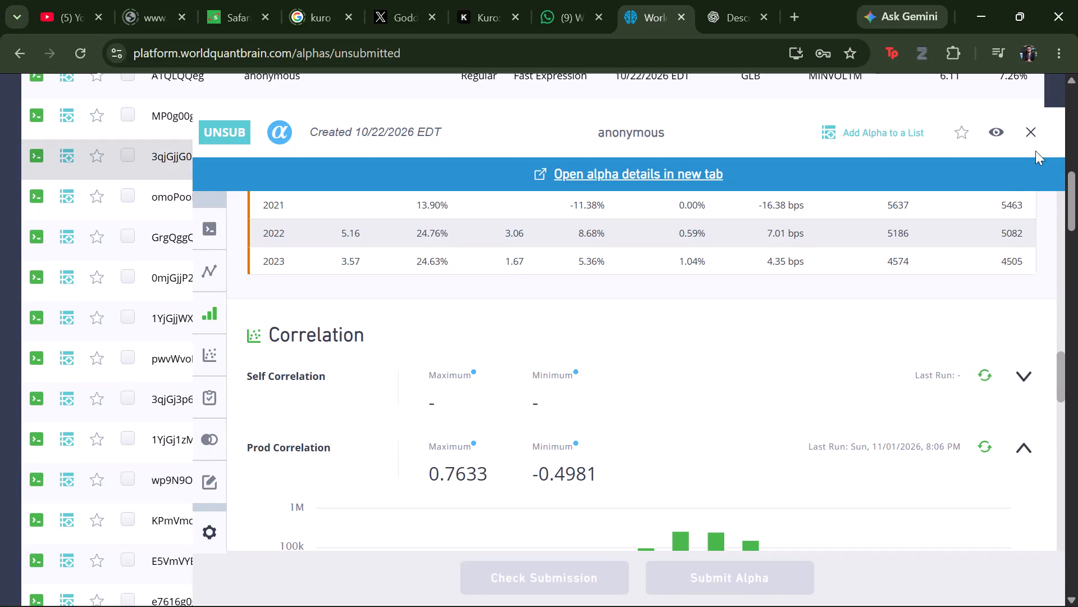
# Close the checked alpha and open the details of unsubmitted alpha 3qjGoEQz to view its code and simulation settings.
pyautogui.click(1031, 135)
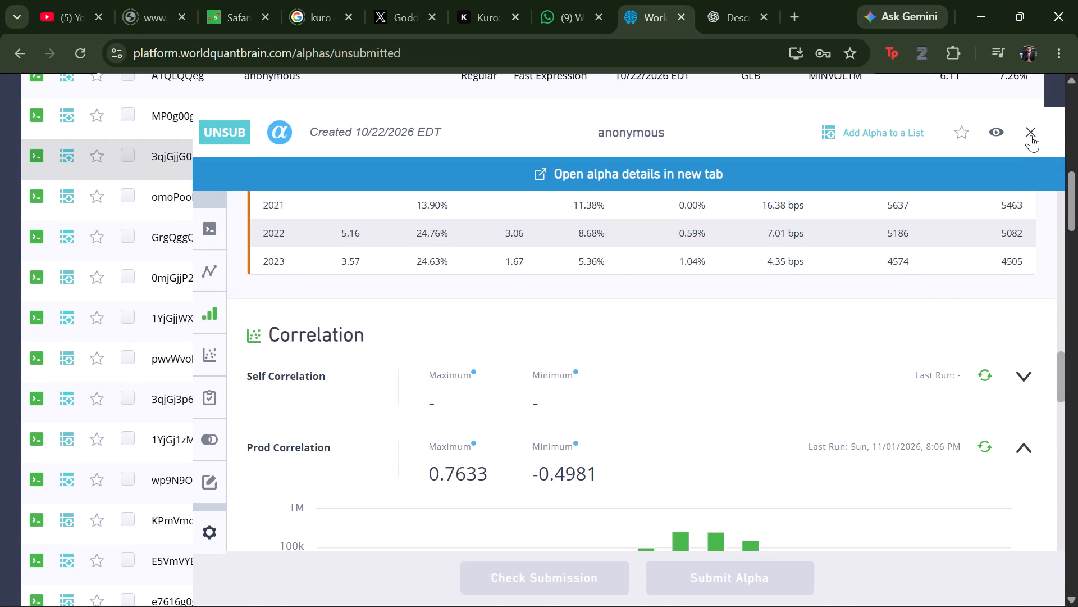
pyautogui.scroll(3, 807, 239)
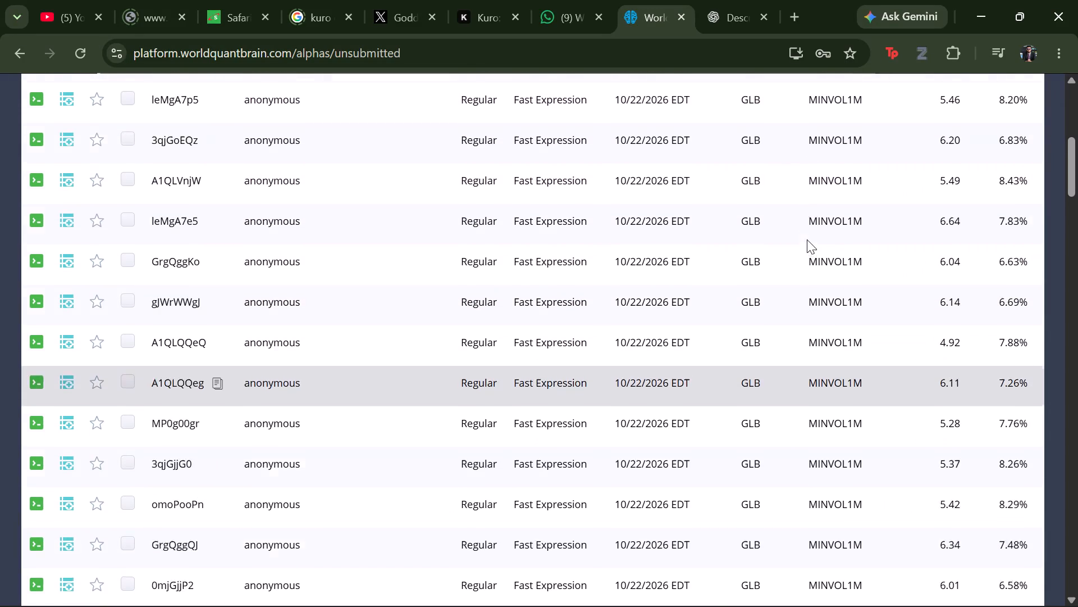
pyautogui.scroll(1, 807, 239)
pyautogui.click(753, 185)
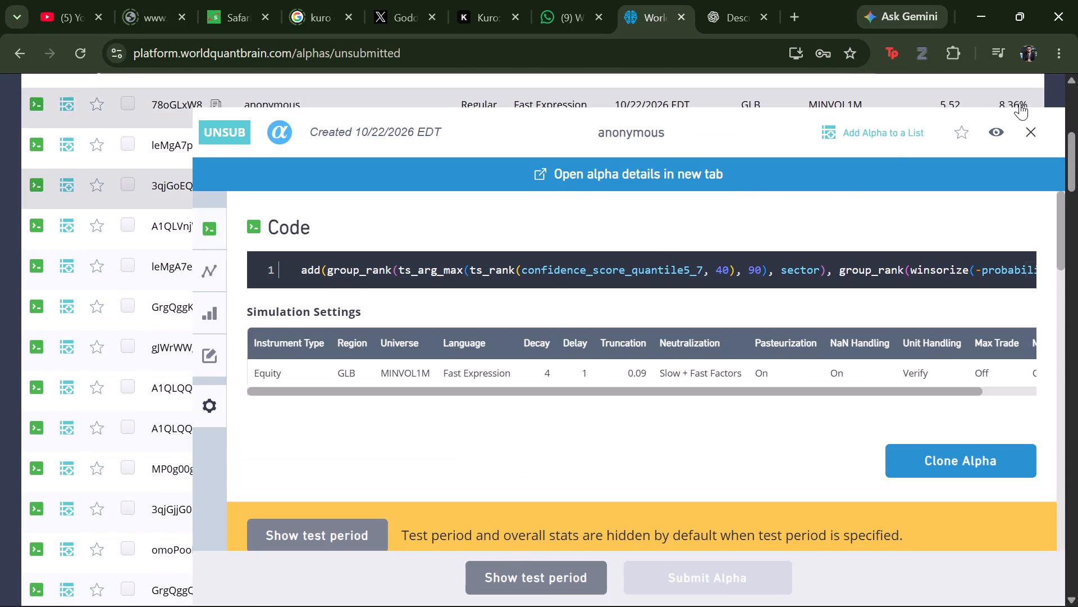
pyautogui.click(1029, 130)
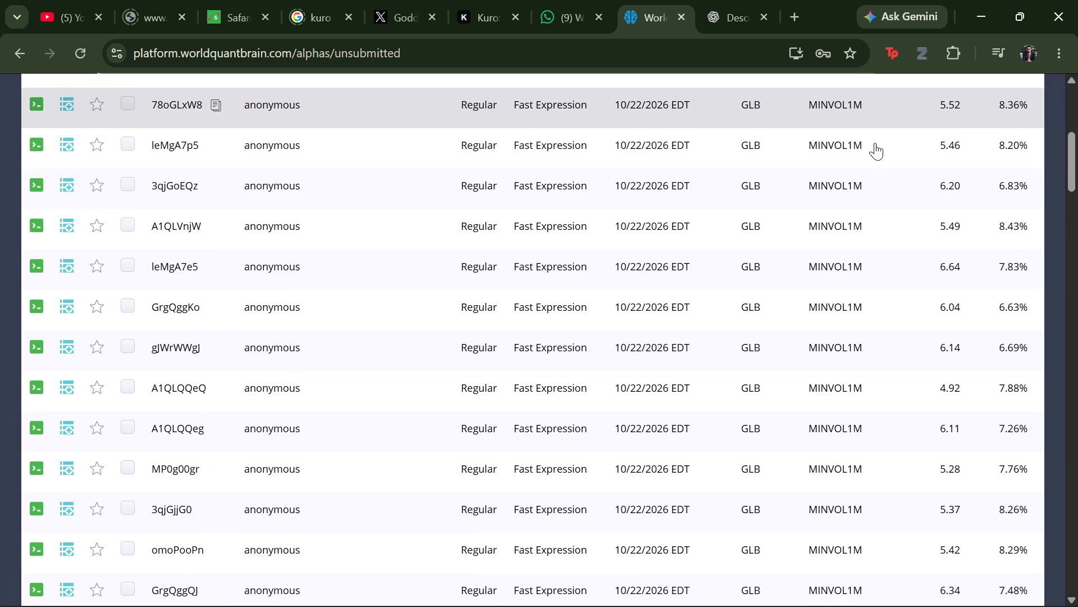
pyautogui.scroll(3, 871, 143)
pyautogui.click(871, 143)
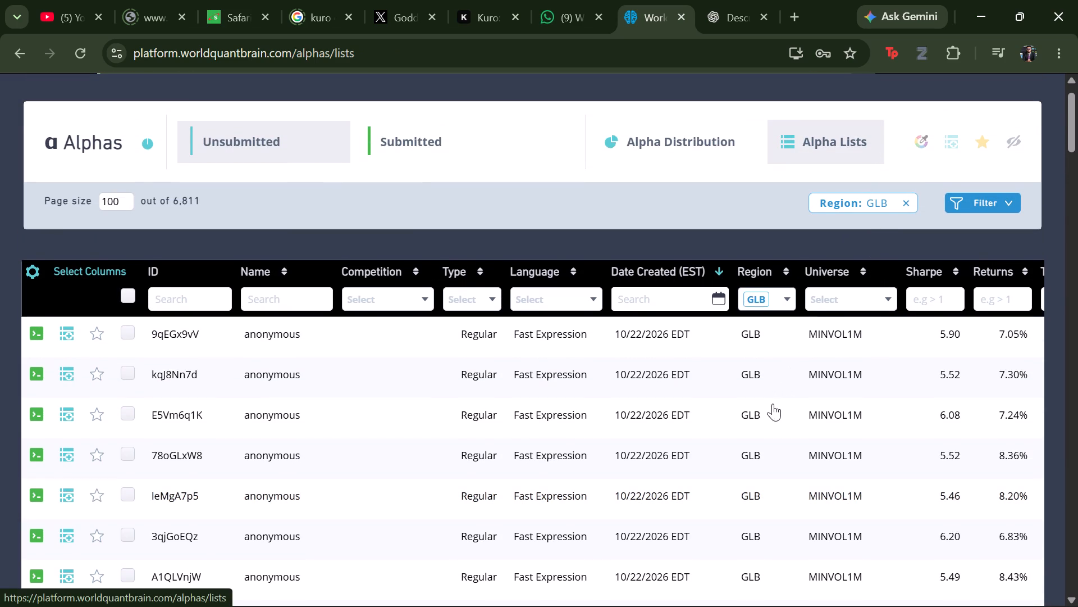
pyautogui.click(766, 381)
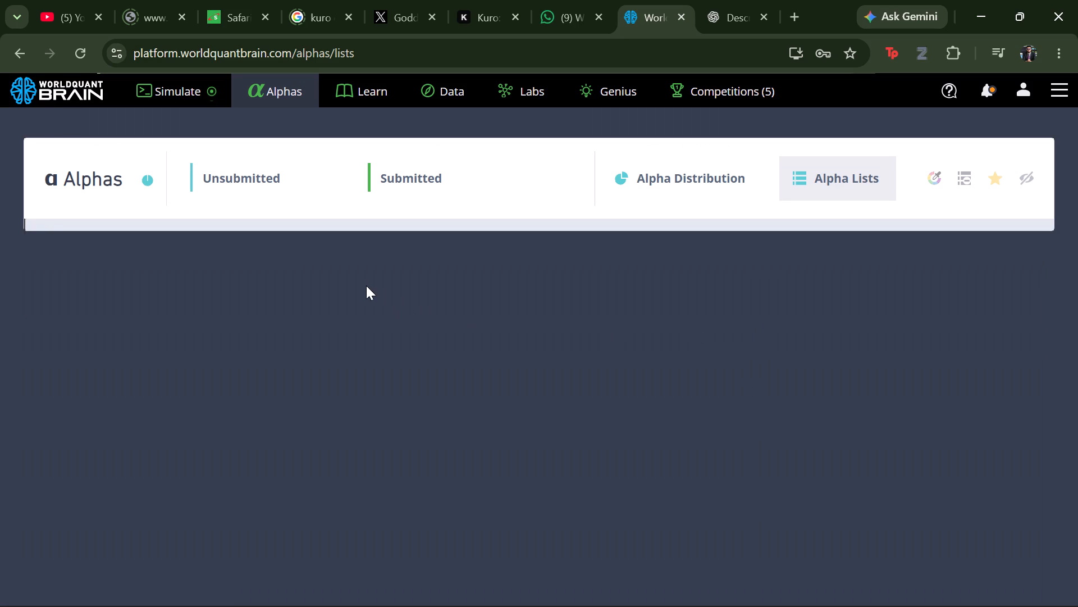
# Return to the unsubmitted alphas and filter them by region GLB.
pyautogui.click(257, 187)
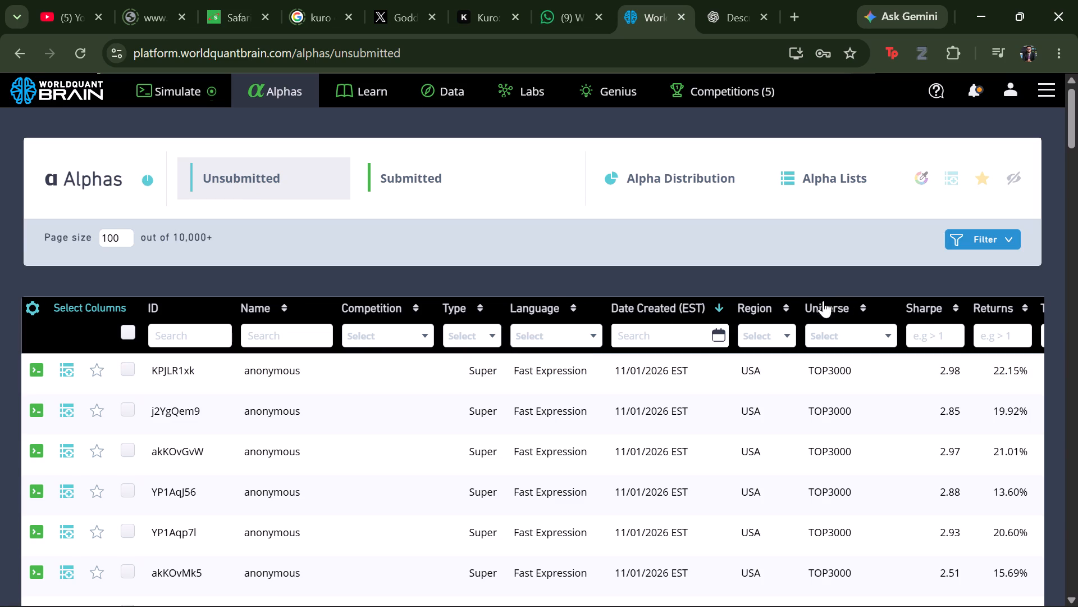
pyautogui.click(780, 328)
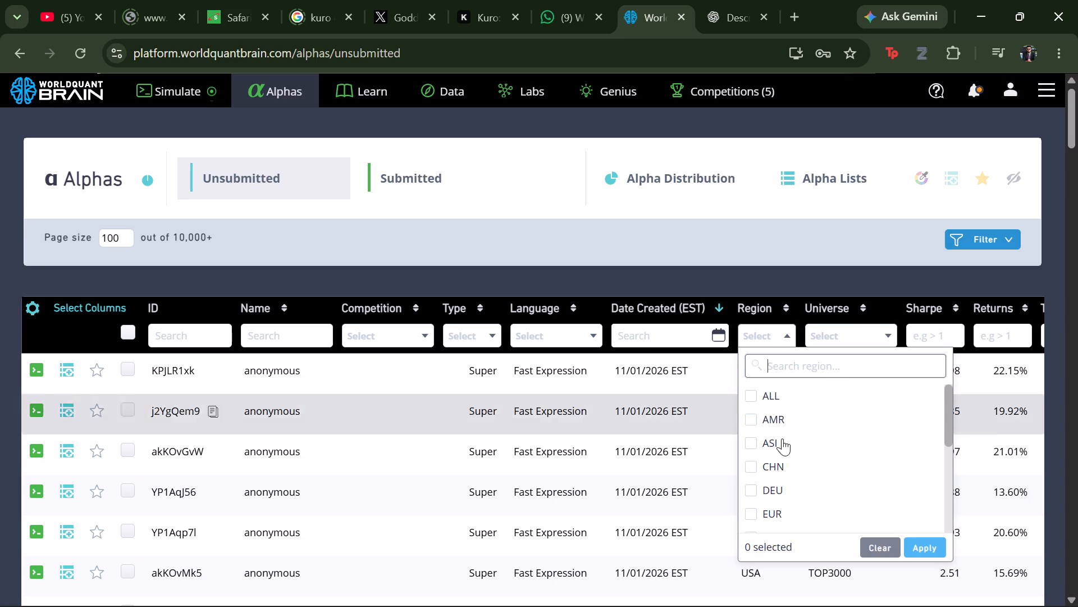
pyautogui.scroll(-2, 802, 440)
pyautogui.click(802, 440)
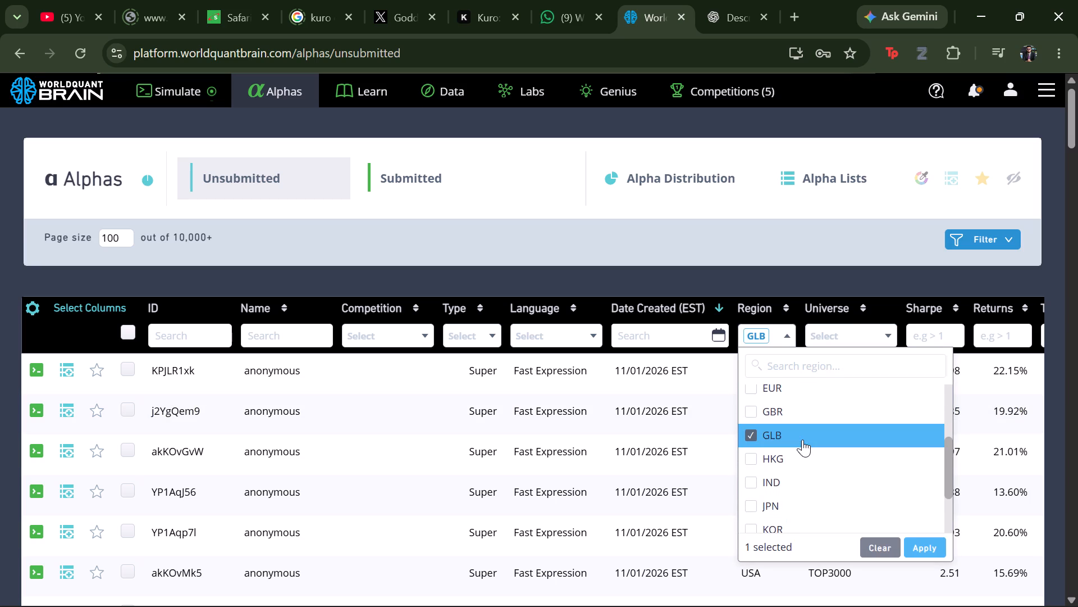
pyautogui.click(924, 547)
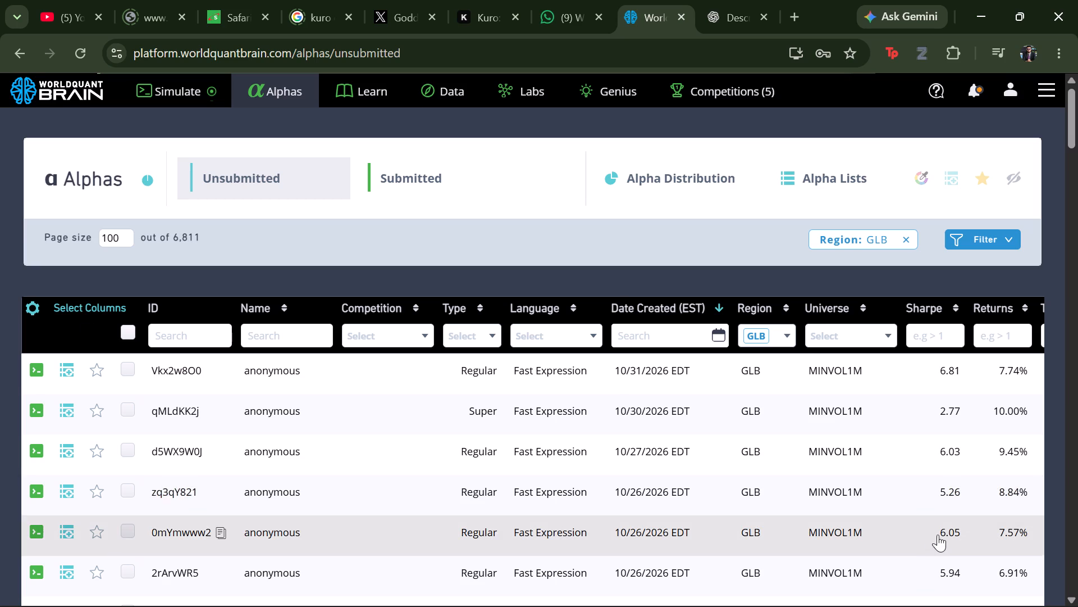
# Show the test period of alpha 88vJkk5a, review its IS Testing Status and check its Prod Correlation.
pyautogui.scroll(-5, 942, 486)
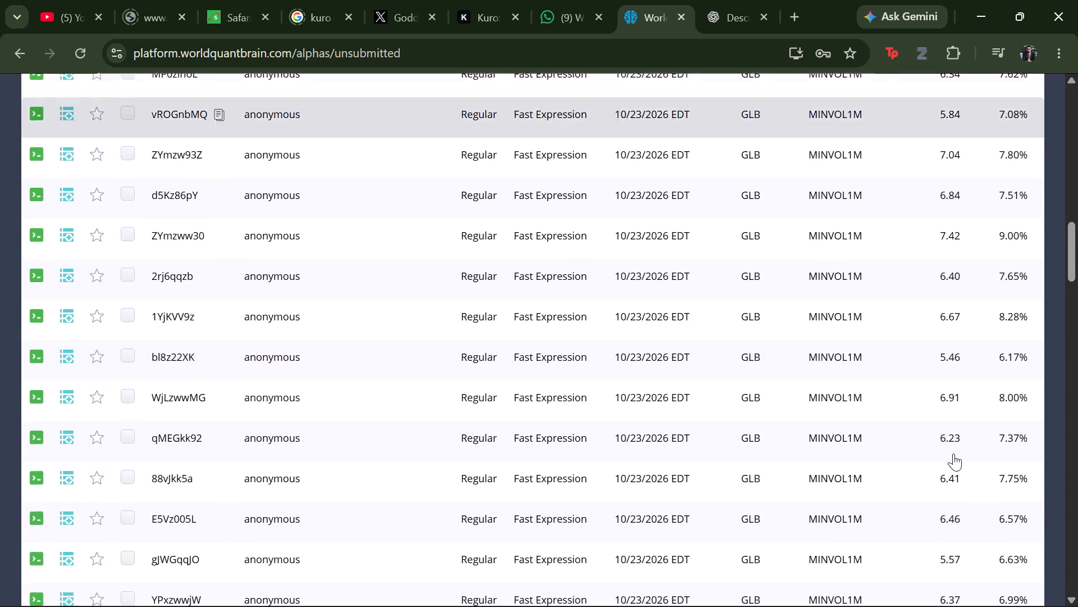
pyautogui.click(684, 381)
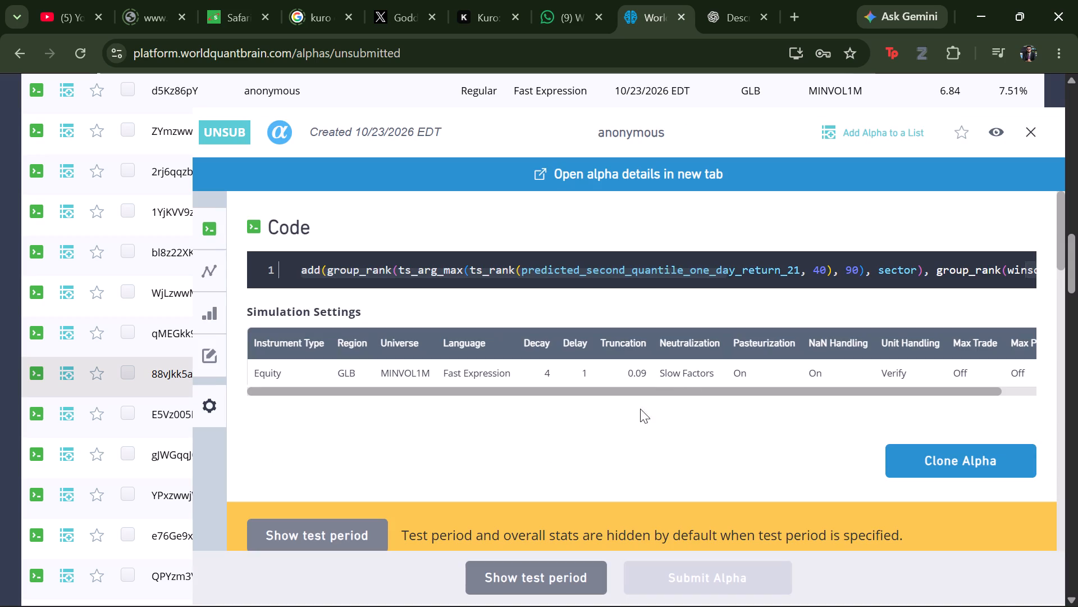
pyautogui.click(516, 568)
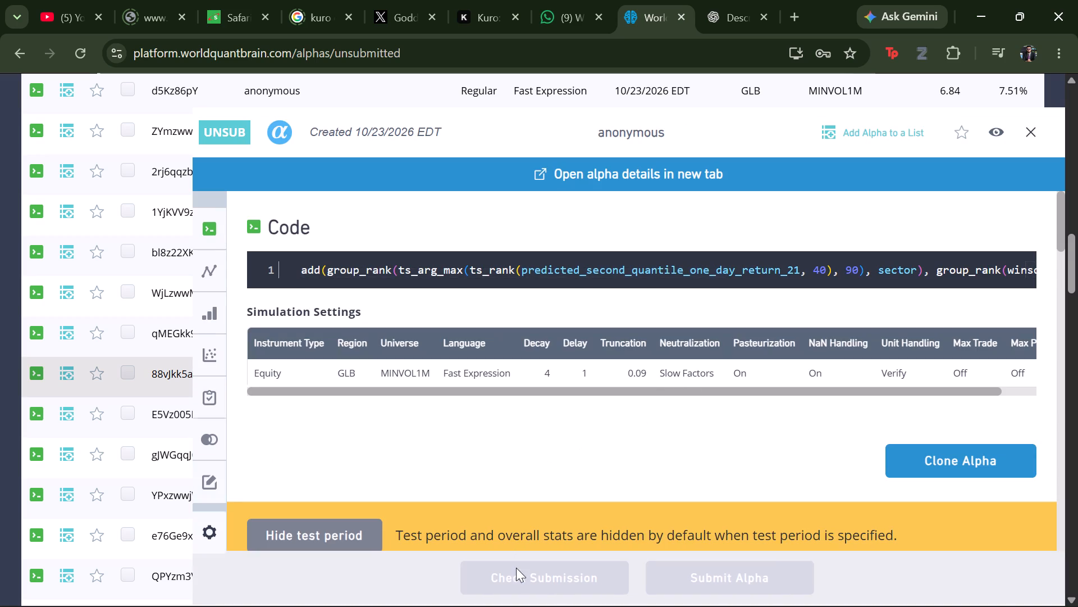
pyautogui.scroll(-10, 616, 455)
pyautogui.scroll(3, 616, 455)
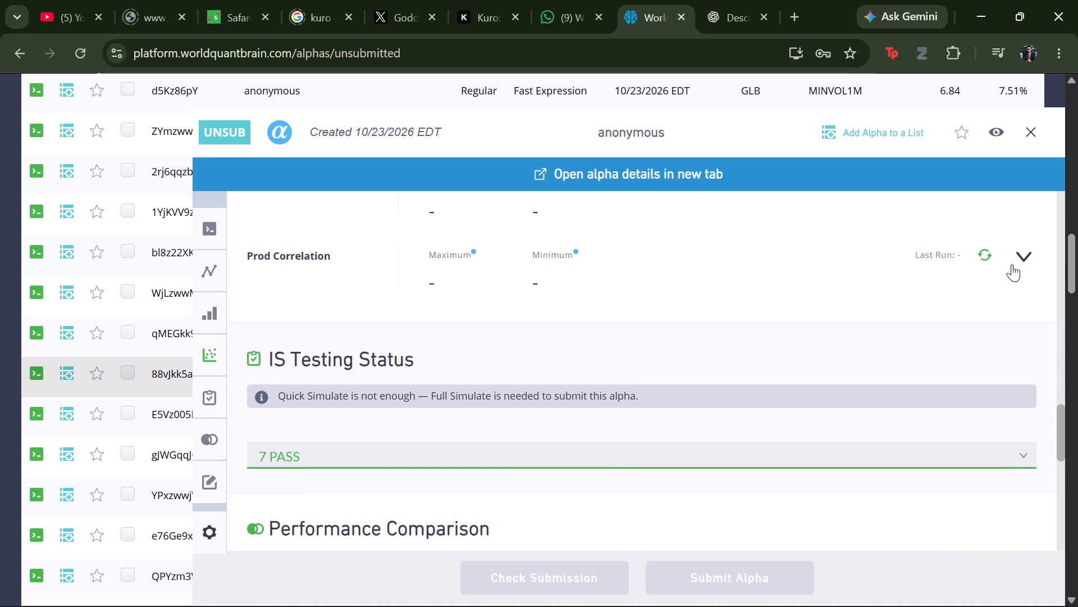
pyautogui.click(1017, 252)
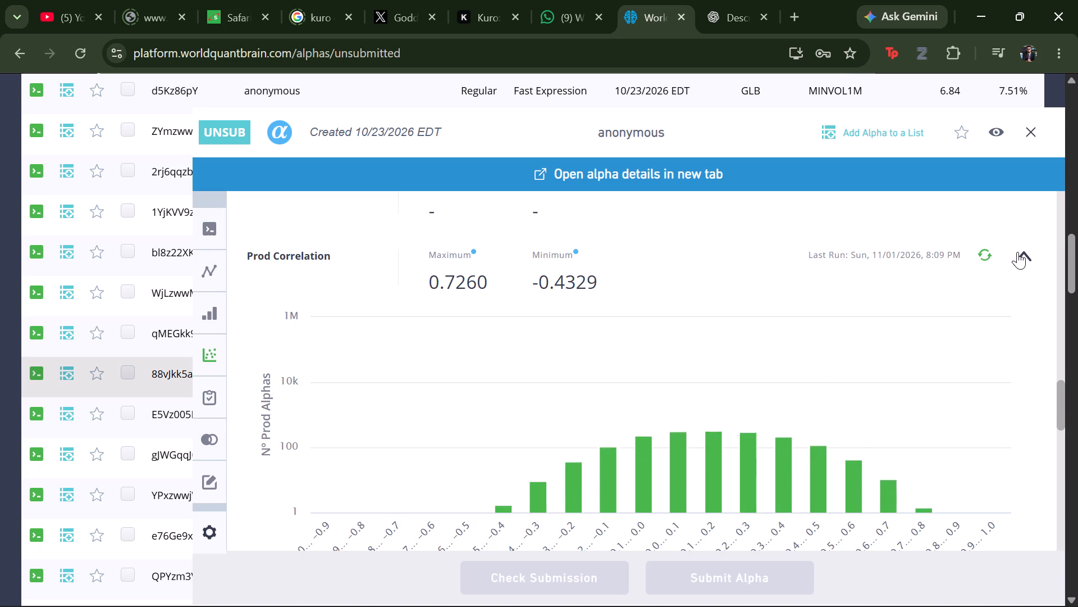
pyautogui.click(1030, 133)
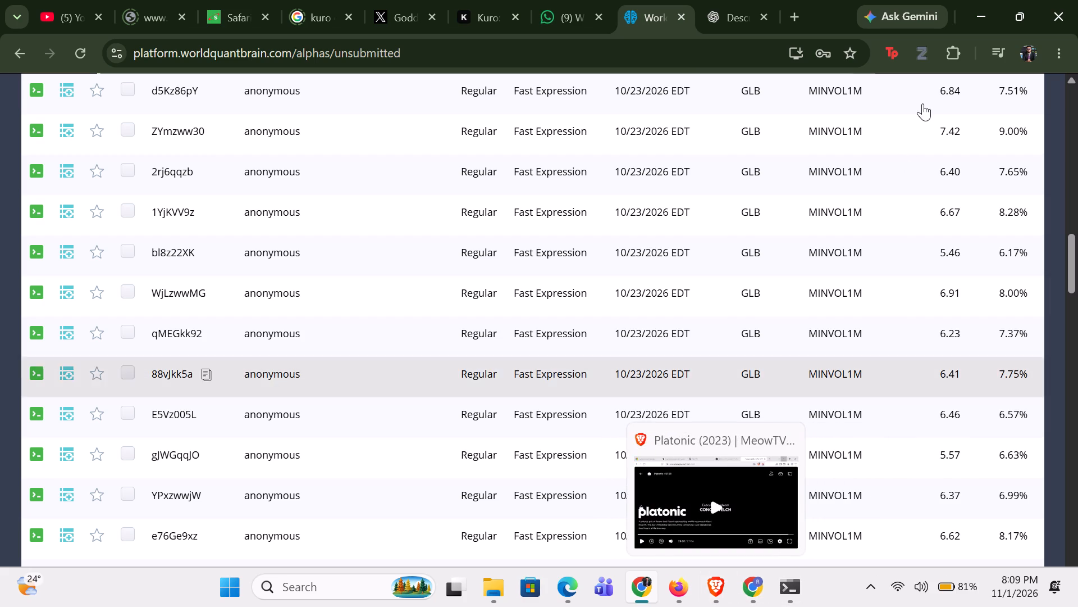
# Minimize the browser and both Jupyter Notebook terminal windows, and launch Kuro from the desktop.
pyautogui.click(970, 3)
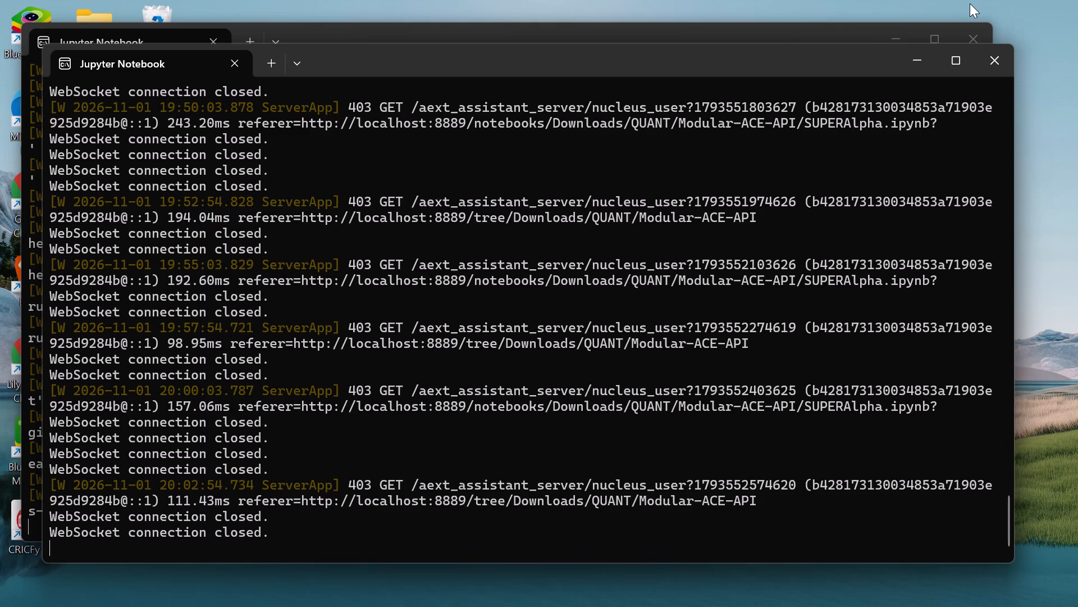
pyautogui.click(915, 52)
pyautogui.click(899, 42)
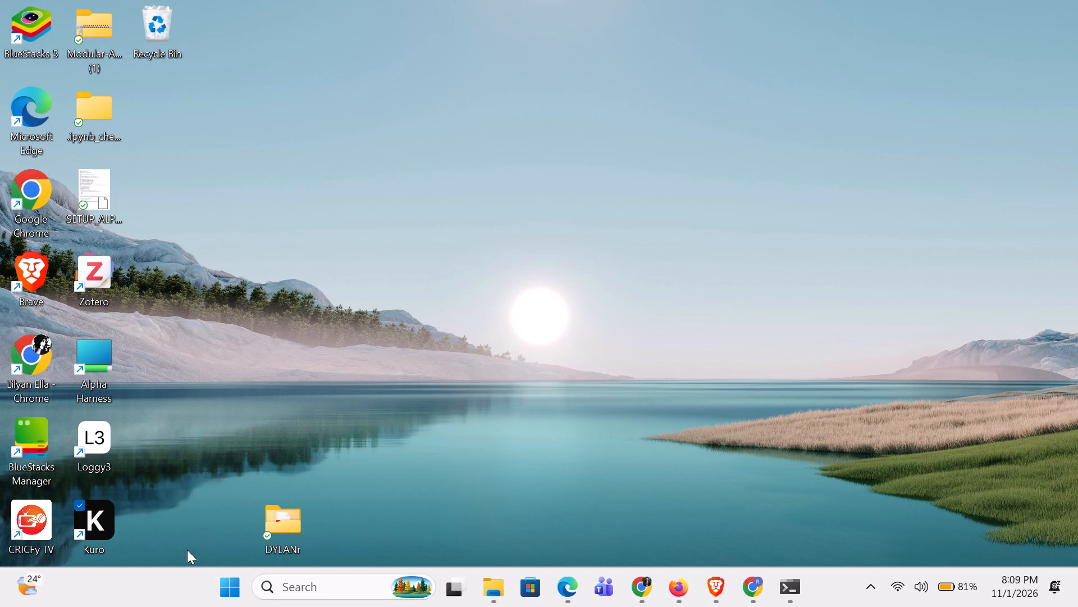
pyautogui.tripleClick(80, 520)
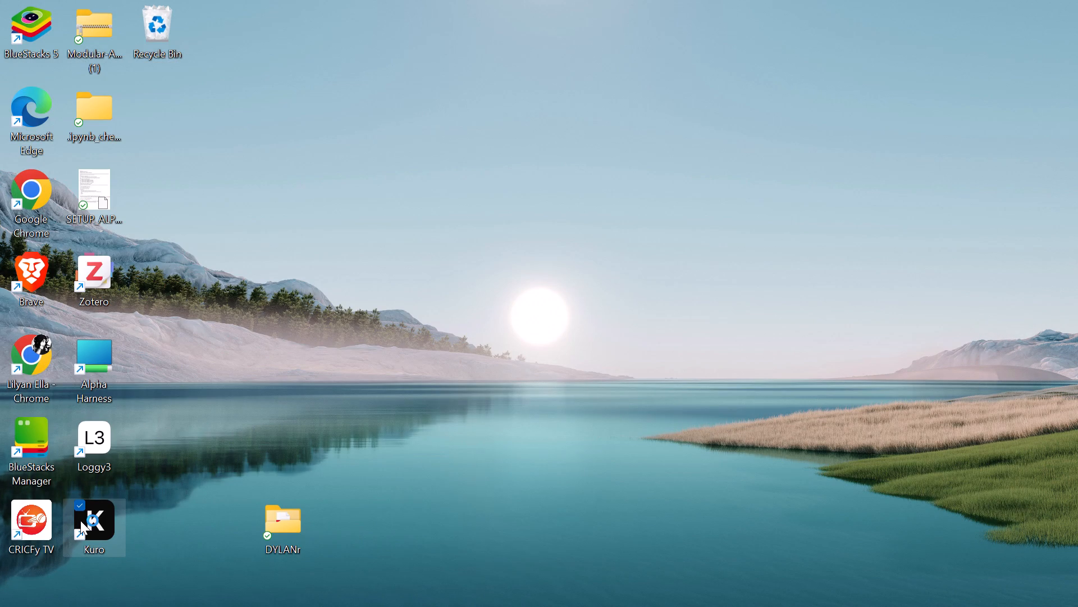
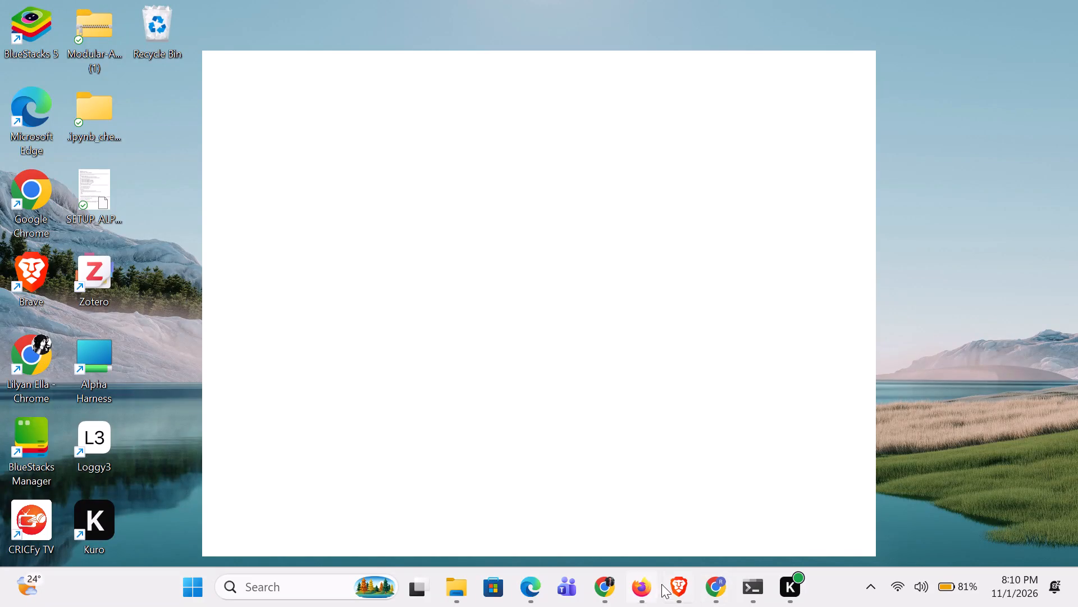
# Return to the unsubmitted GLB alphas in the browser, open alpha ZYmz5glj and show its test period.
pyautogui.click(615, 585)
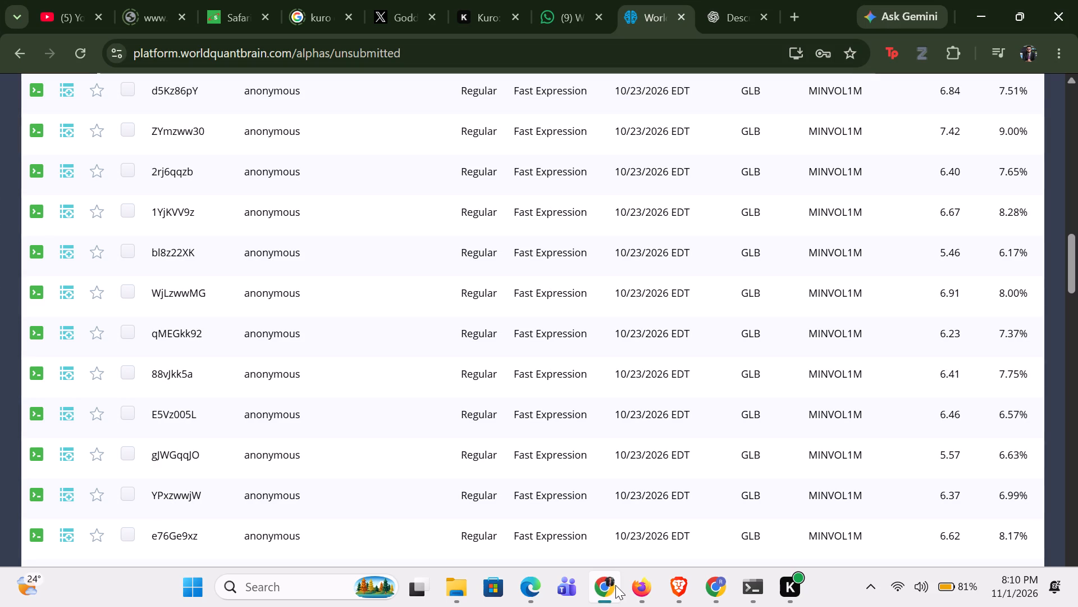
pyautogui.scroll(-3, 609, 398)
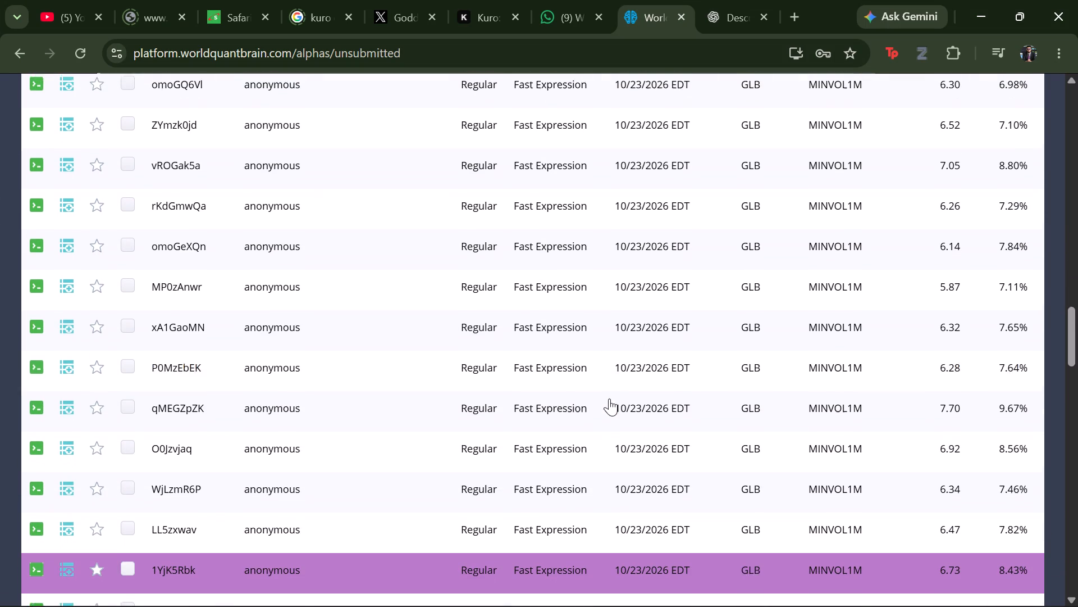
pyautogui.scroll(-1, 609, 398)
pyautogui.scroll(-3, 658, 283)
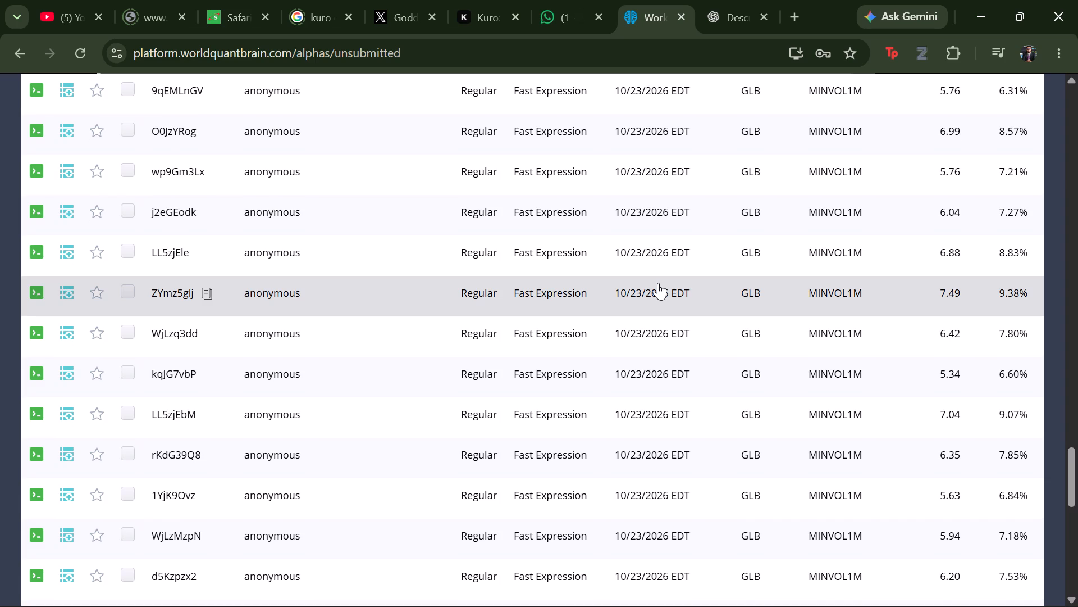
pyautogui.click(658, 283)
pyautogui.click(550, 585)
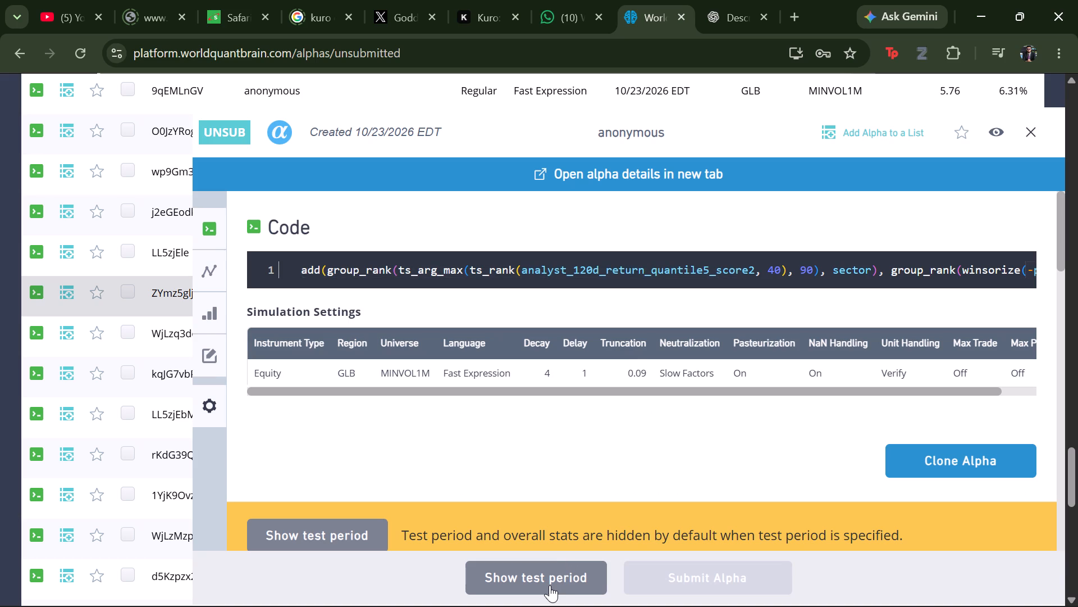
# Check the Prod Correlation of alpha ZYmz5glj, examine its distribution chart and close the alpha details.
pyautogui.scroll(-3, 528, 441)
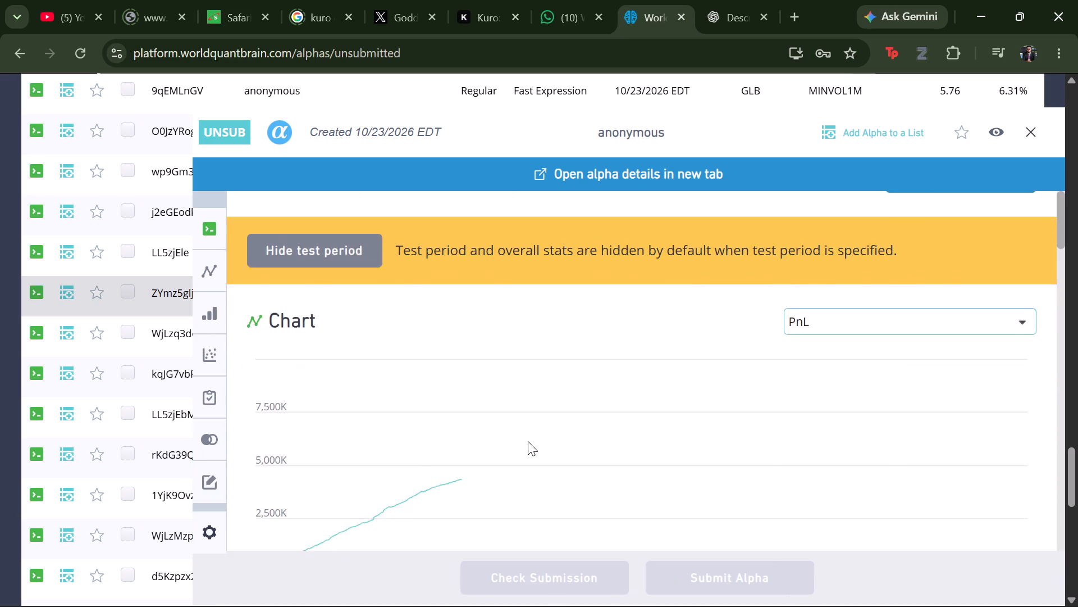
pyautogui.scroll(-4, 528, 441)
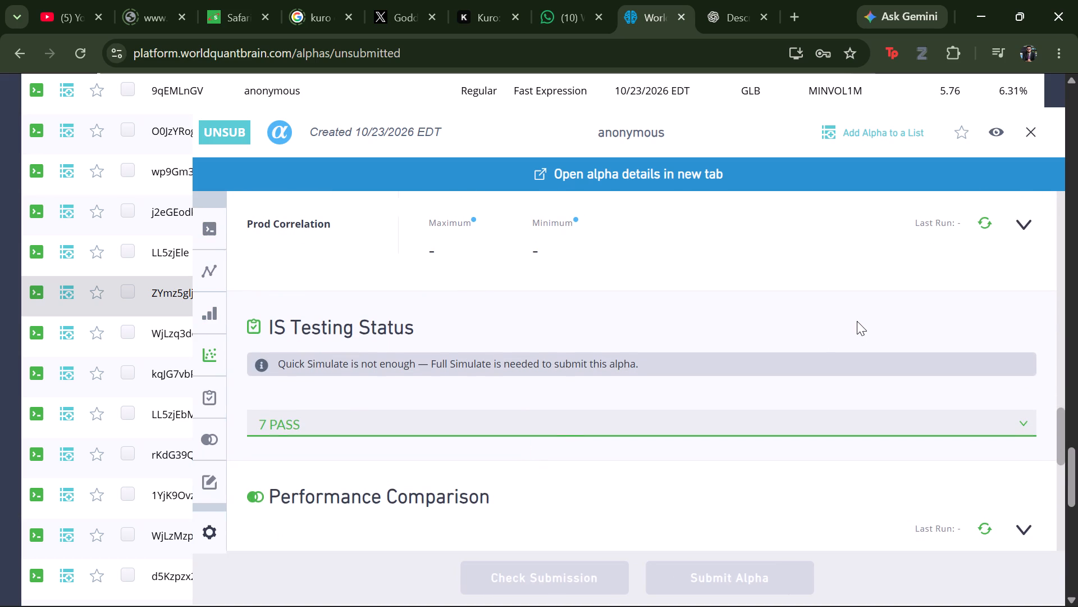
pyautogui.click(857, 321)
pyautogui.click(1018, 219)
pyautogui.scroll(-1, 778, 311)
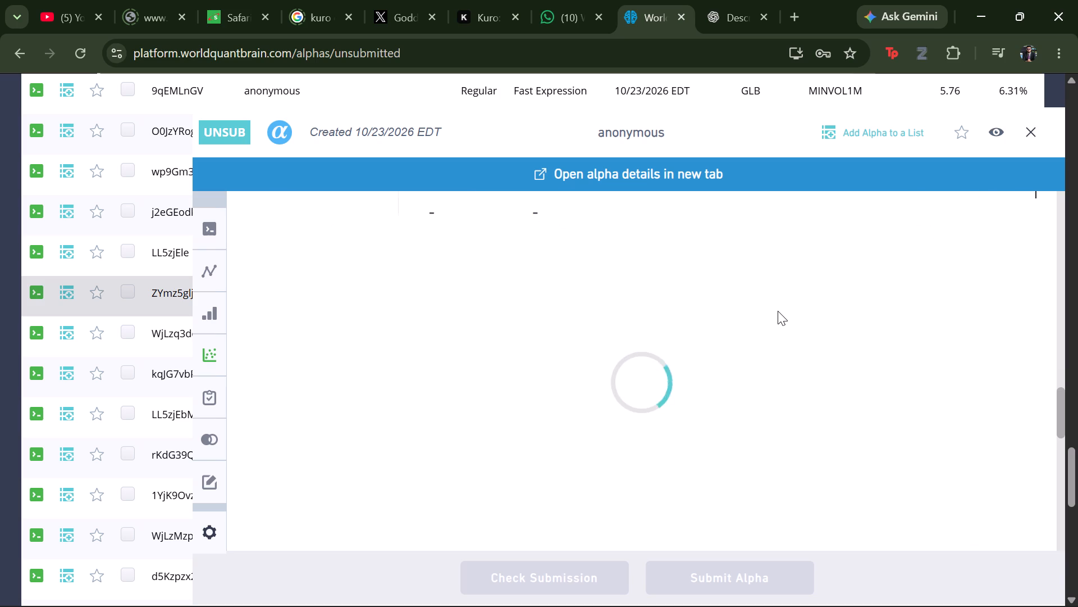
pyautogui.scroll(-2, 778, 311)
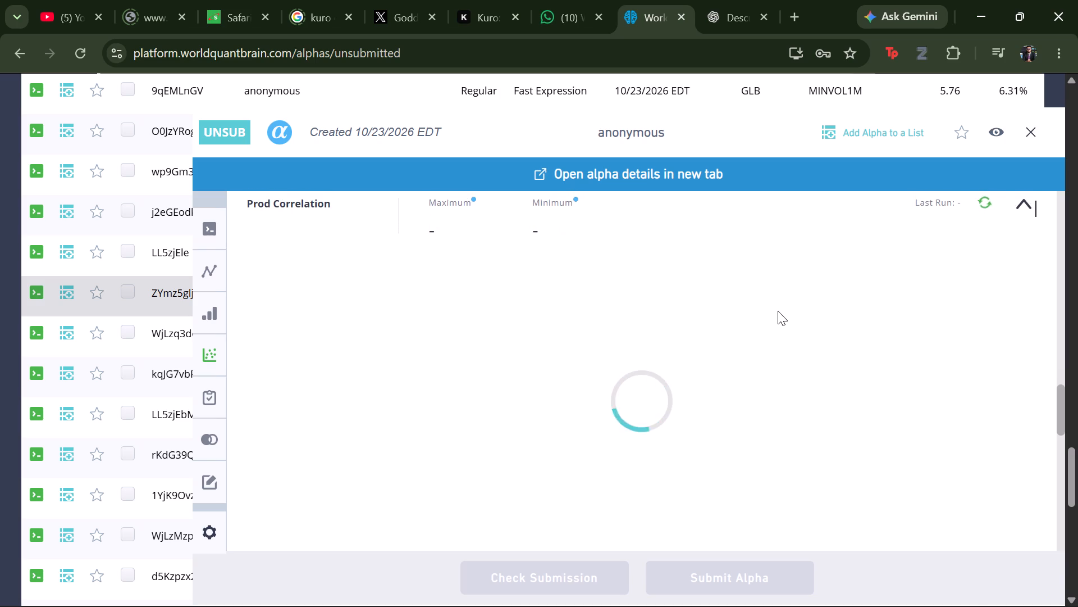
pyautogui.scroll(-1, 778, 311)
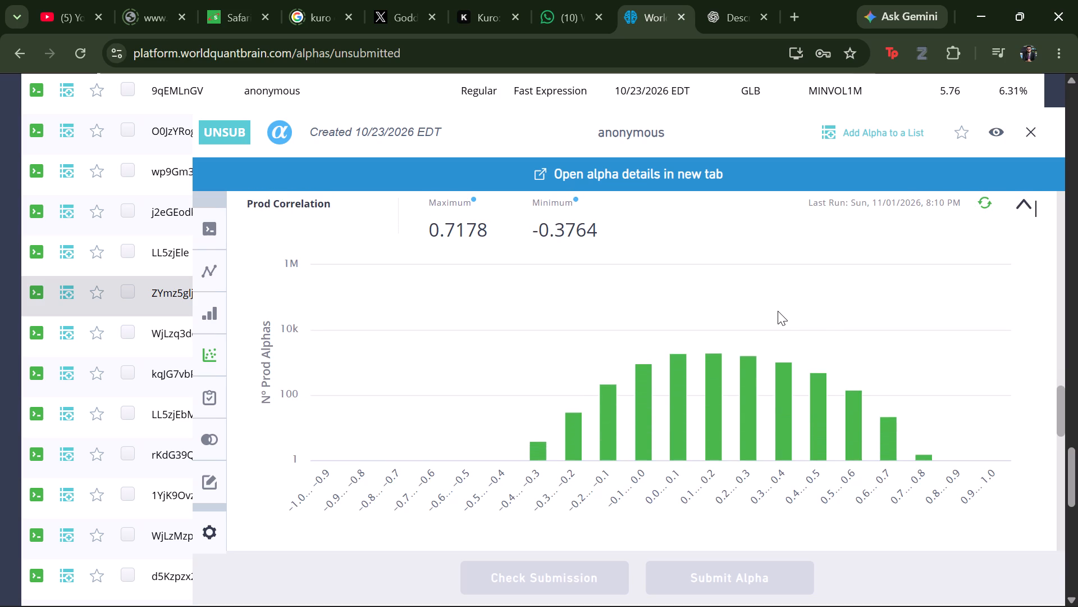
pyautogui.scroll(-1, 778, 311)
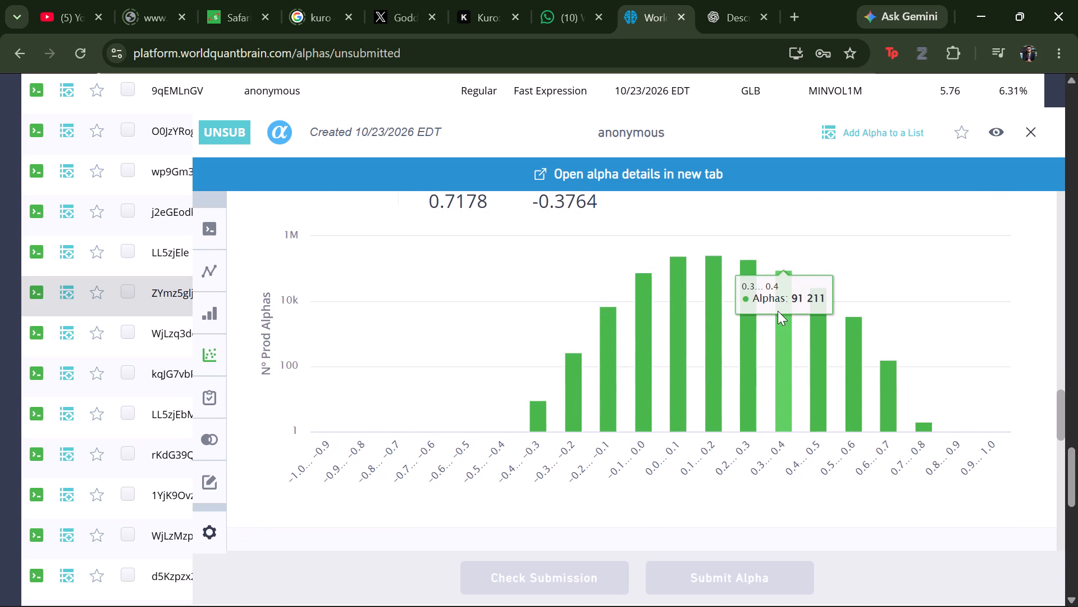
pyautogui.scroll(-1, 778, 311)
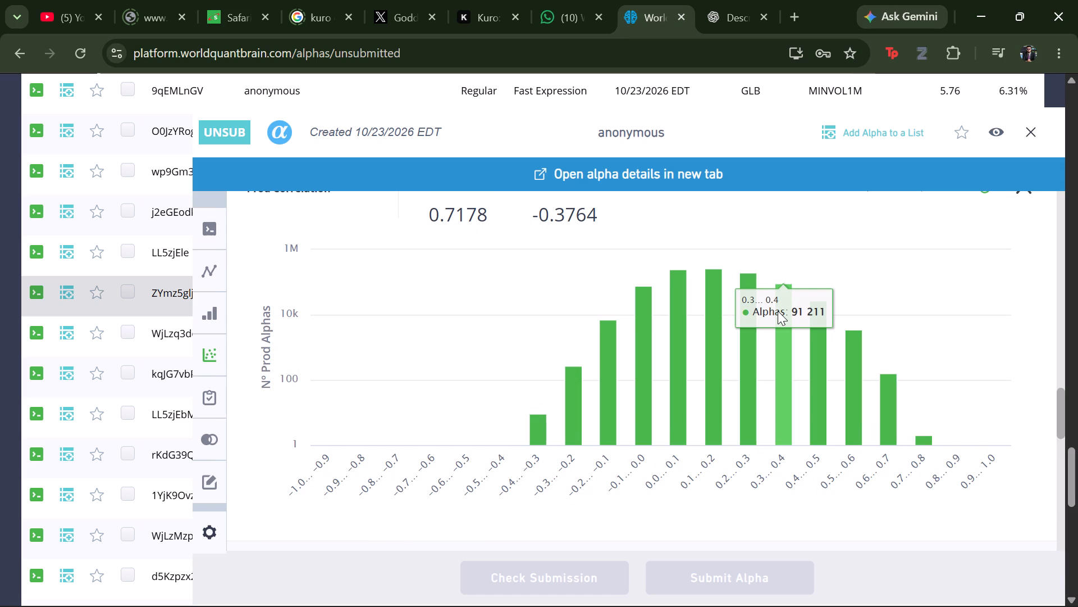
pyautogui.click(1034, 129)
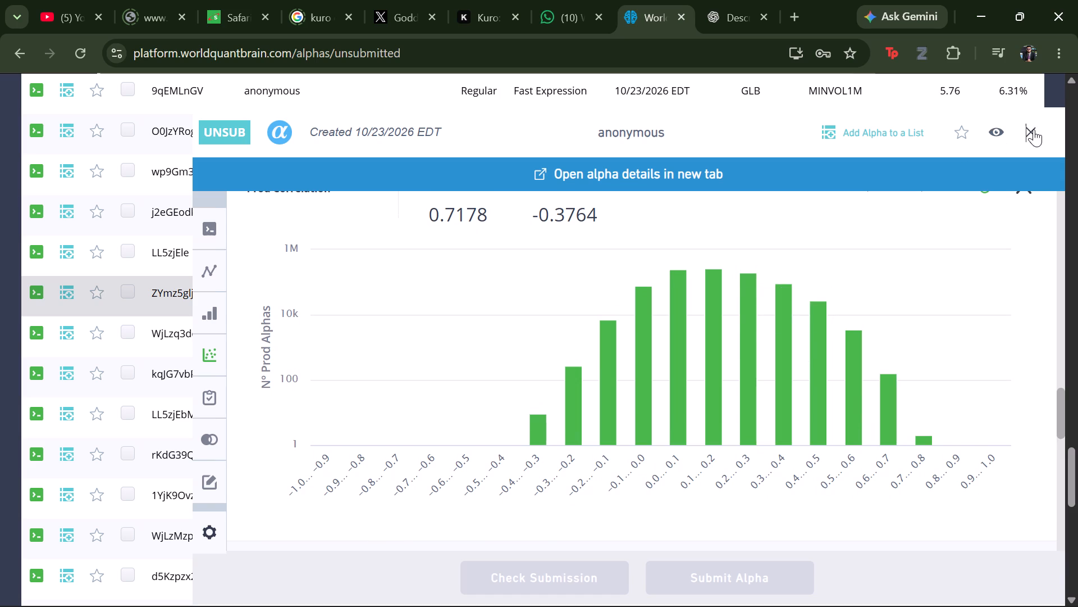
# Open alpha E5Vz1zk9, show its test period, check its Prod Correlation and close its details.
pyautogui.scroll(-1, 807, 268)
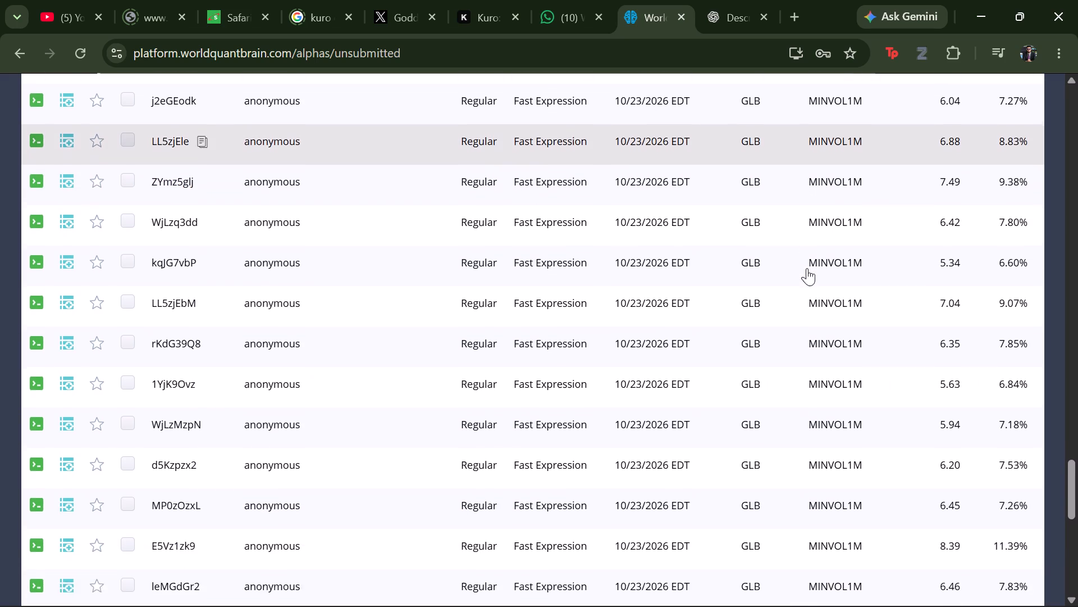
pyautogui.scroll(-1, 807, 268)
pyautogui.click(768, 383)
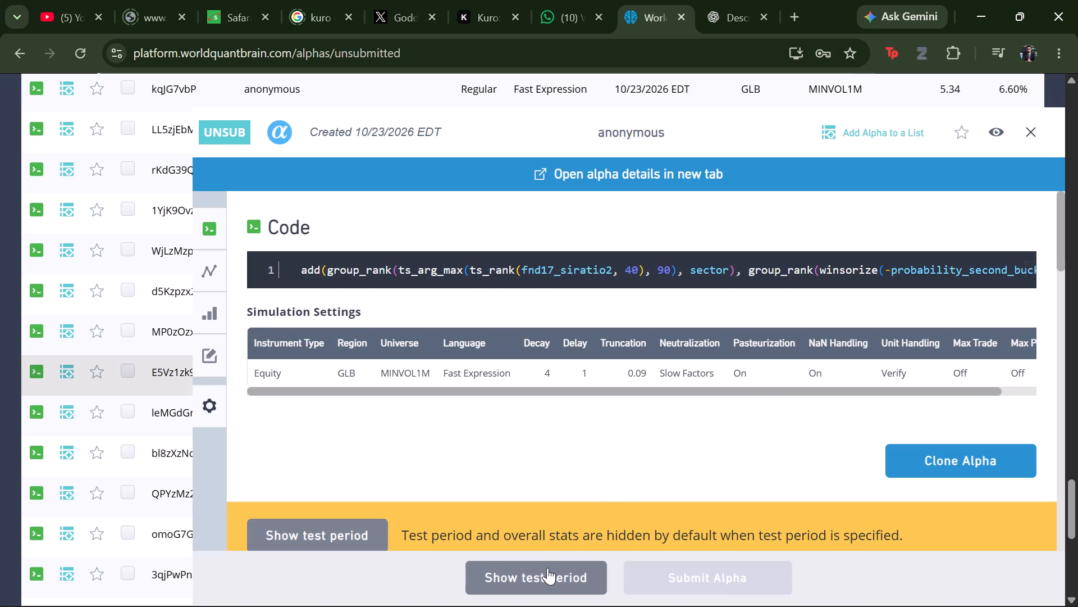
pyautogui.click(548, 565)
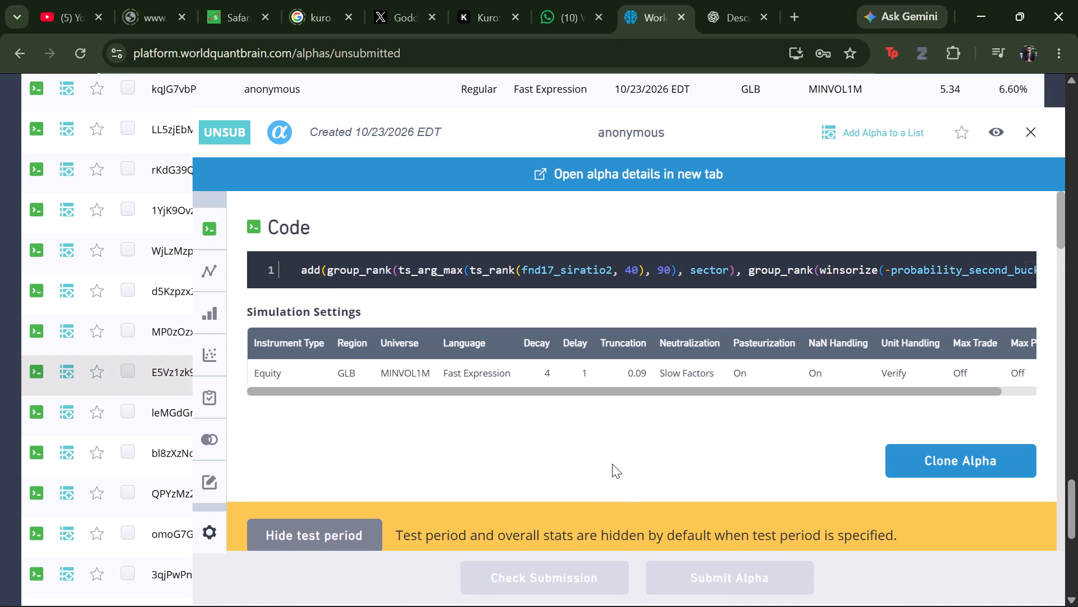
pyautogui.scroll(-7, 612, 464)
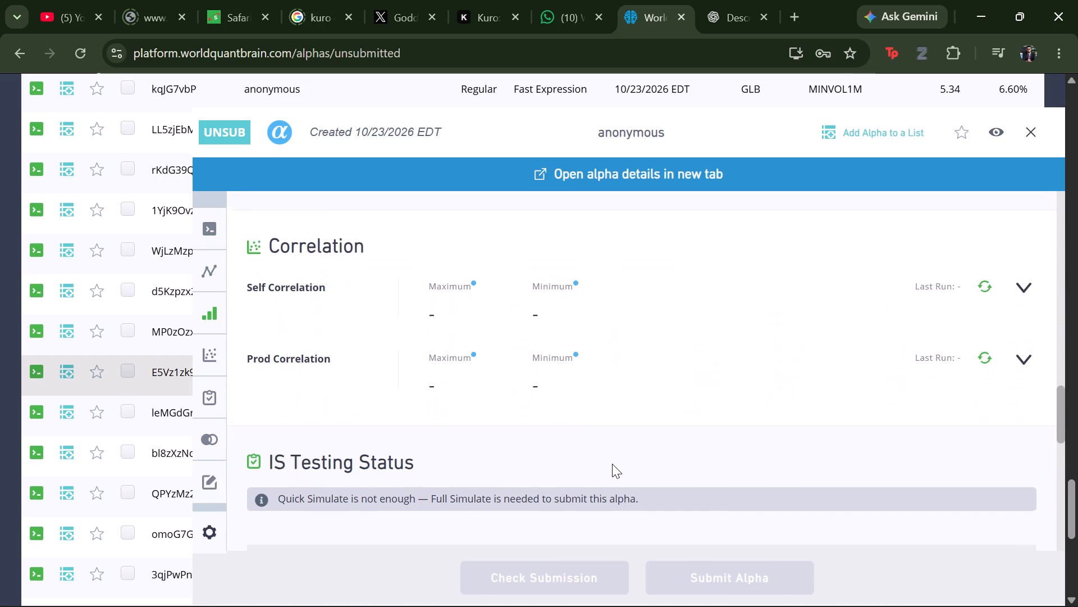
pyautogui.scroll(-1, 612, 464)
pyautogui.click(1029, 312)
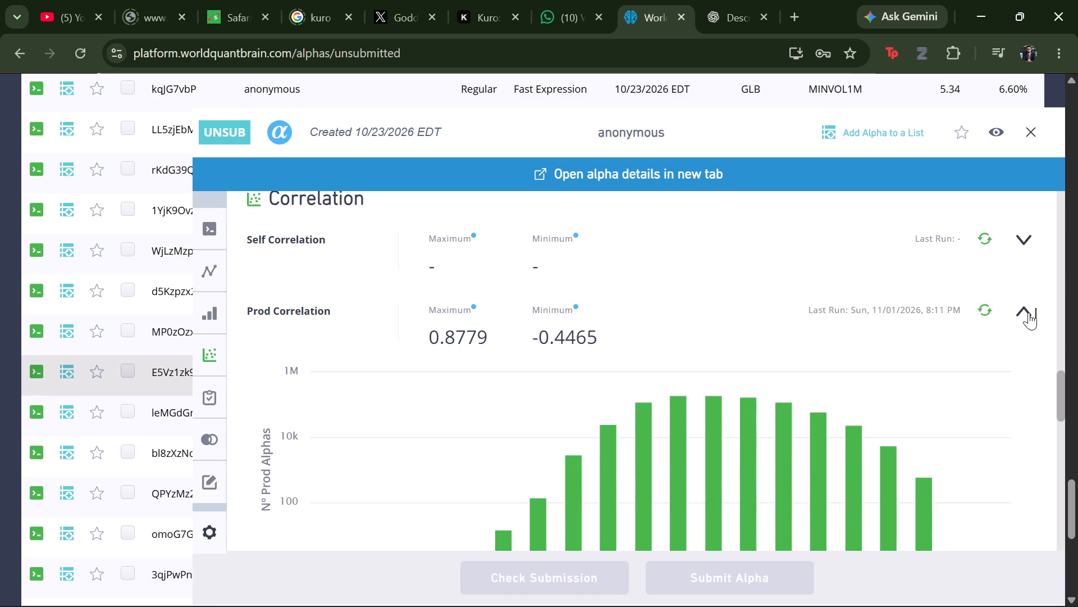
pyautogui.click(1035, 132)
# Go to page 2 of the unsubmitted GLB alphas list.
pyautogui.hscroll(-2, 1034, 132)
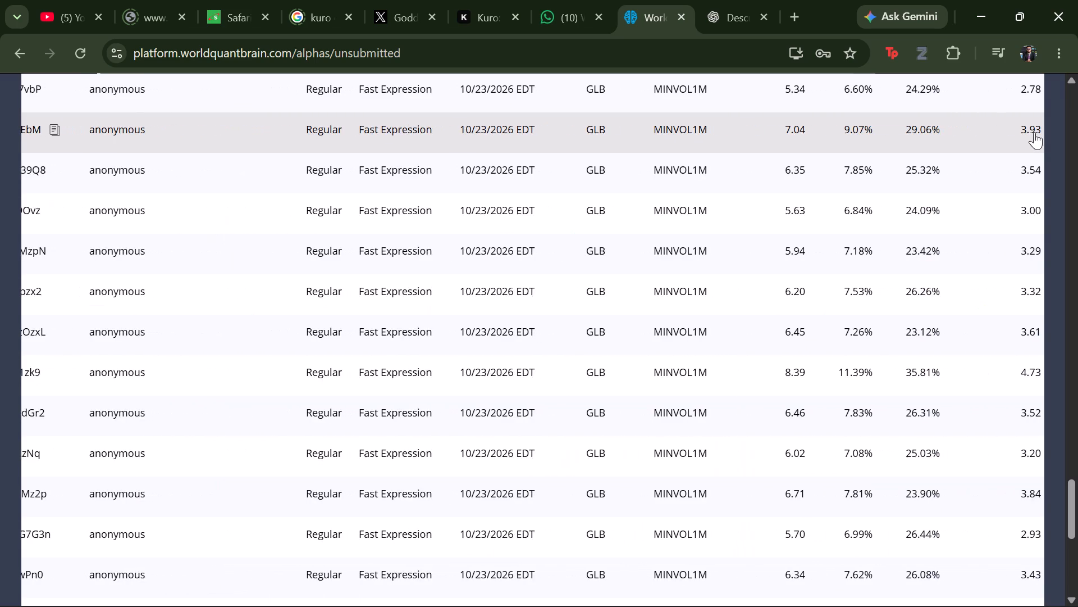
pyautogui.scroll(-8, 919, 156)
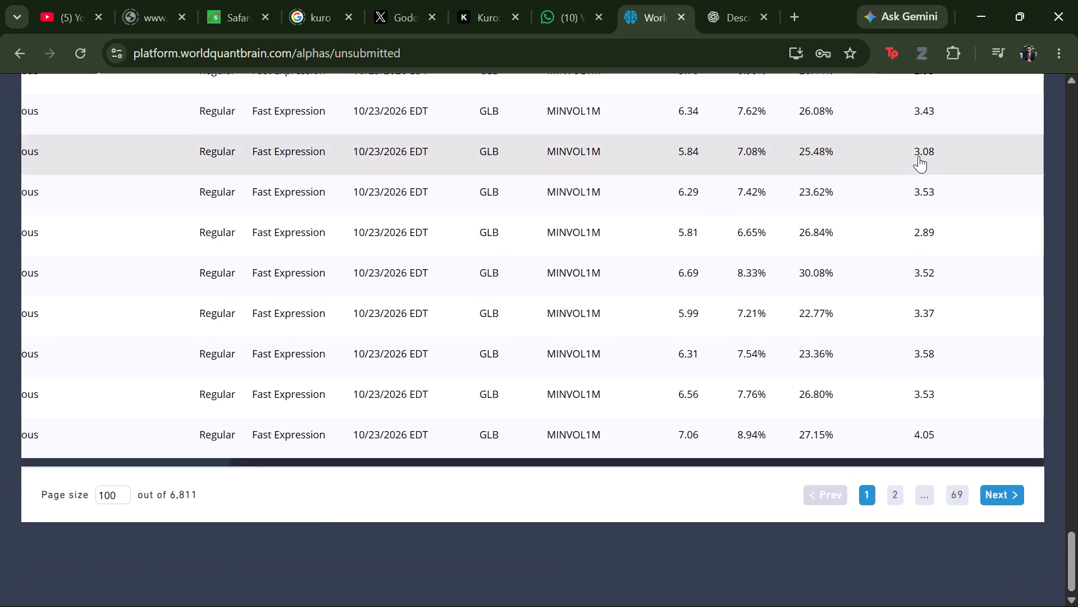
pyautogui.scroll(-4, 919, 156)
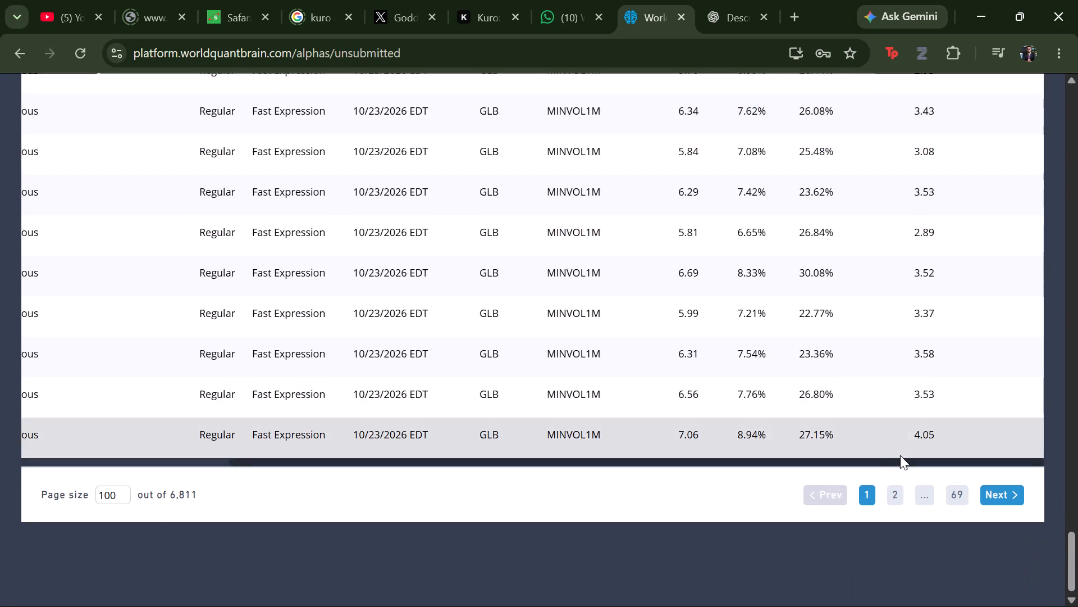
pyautogui.click(897, 493)
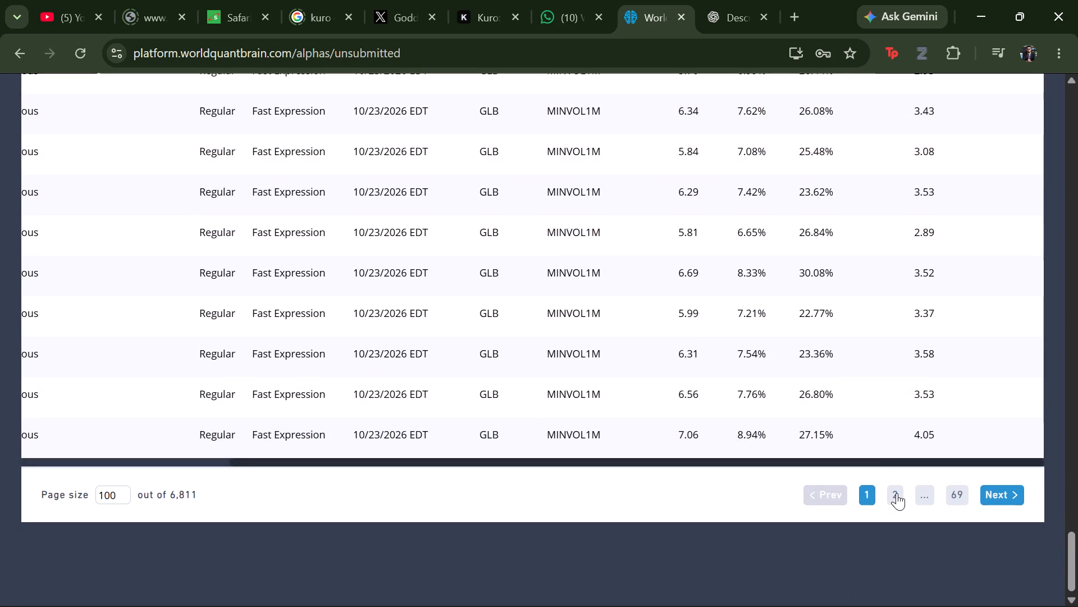
# Open the fifth listed alpha, 1YjKqjX6, with Sharpe 6.84 and turnover 26.53%, and show its test period.
pyautogui.scroll(5, 808, 342)
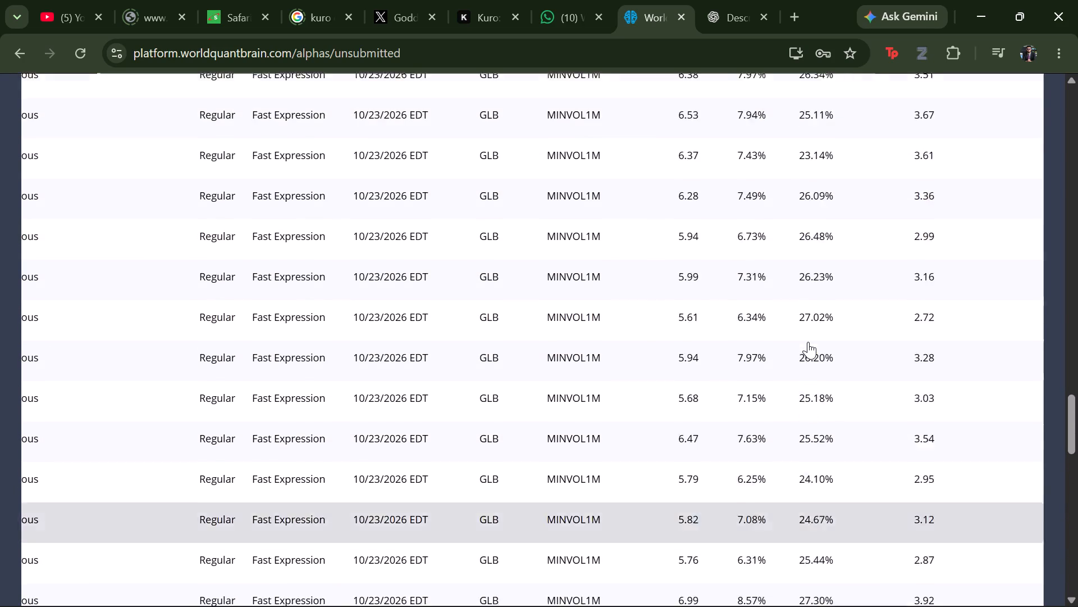
pyautogui.scroll(11, 808, 342)
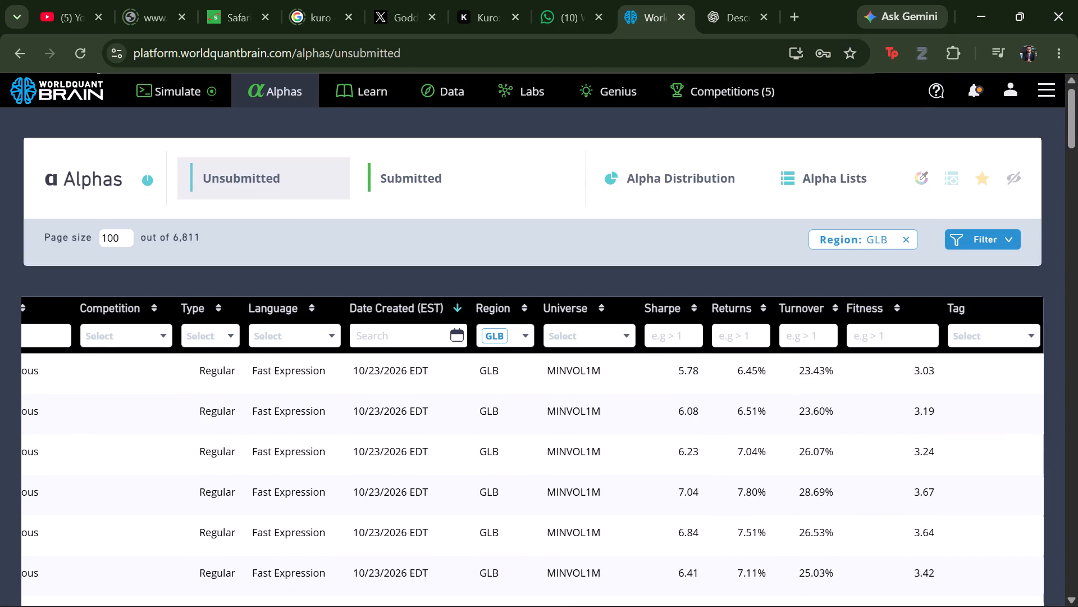
pyautogui.scroll(-3, 808, 342)
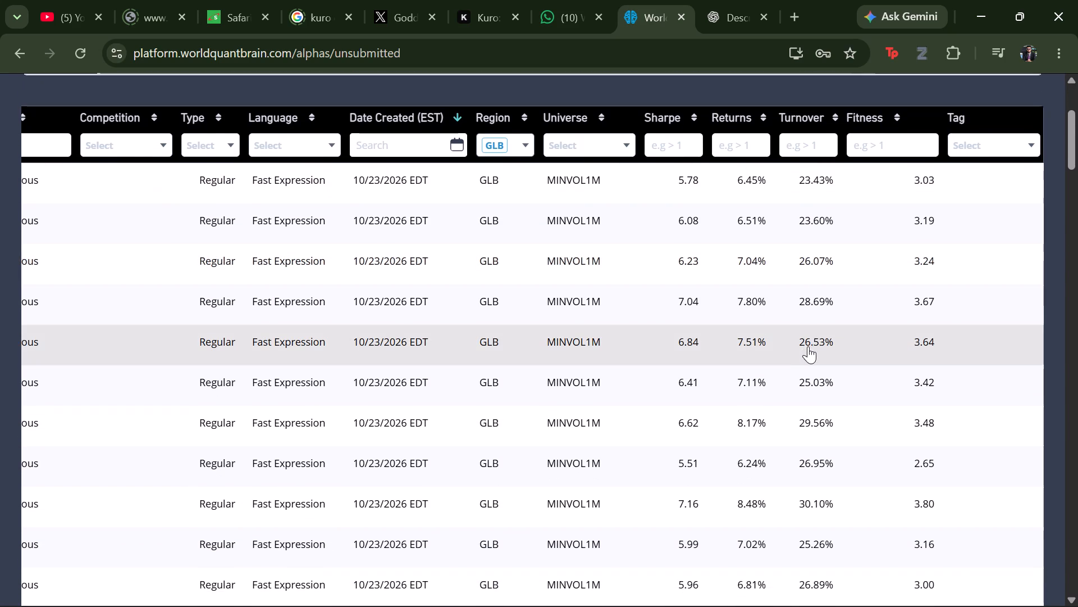
pyautogui.click(751, 336)
pyautogui.click(526, 570)
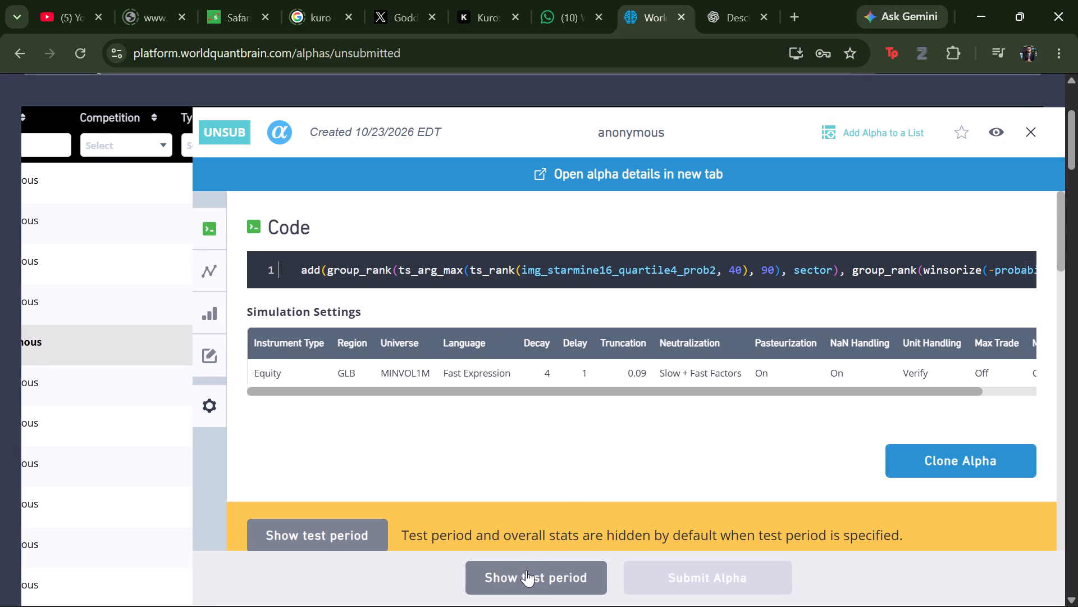
# Review the PnL chart and IS Testing Status of alpha 1YjKqjX6 and check its Prod Correlation.
pyautogui.scroll(-3, 488, 429)
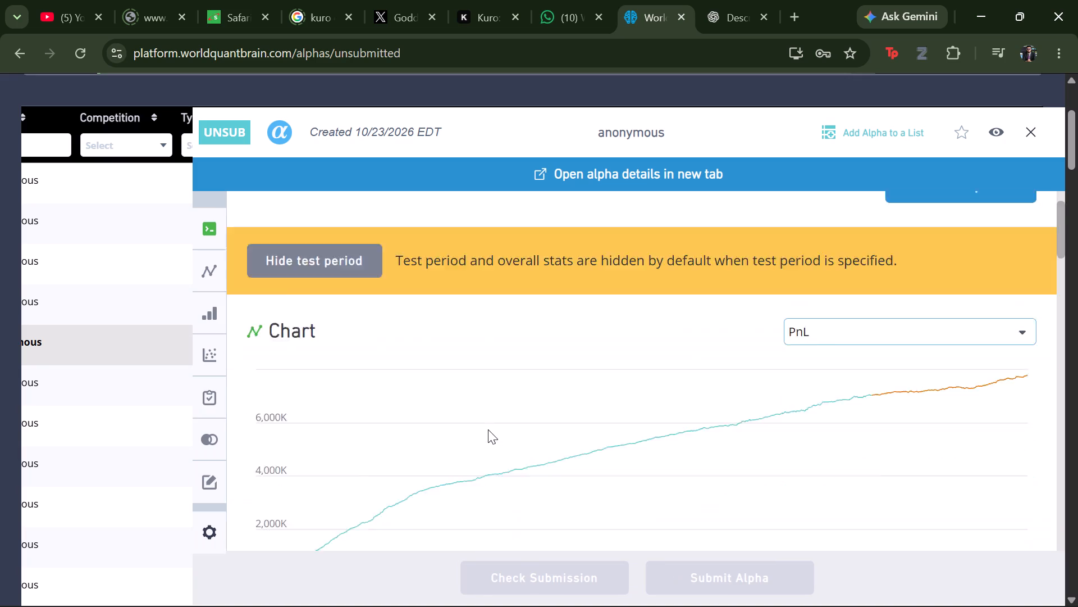
pyautogui.scroll(-3, 488, 429)
pyautogui.scroll(2, 485, 427)
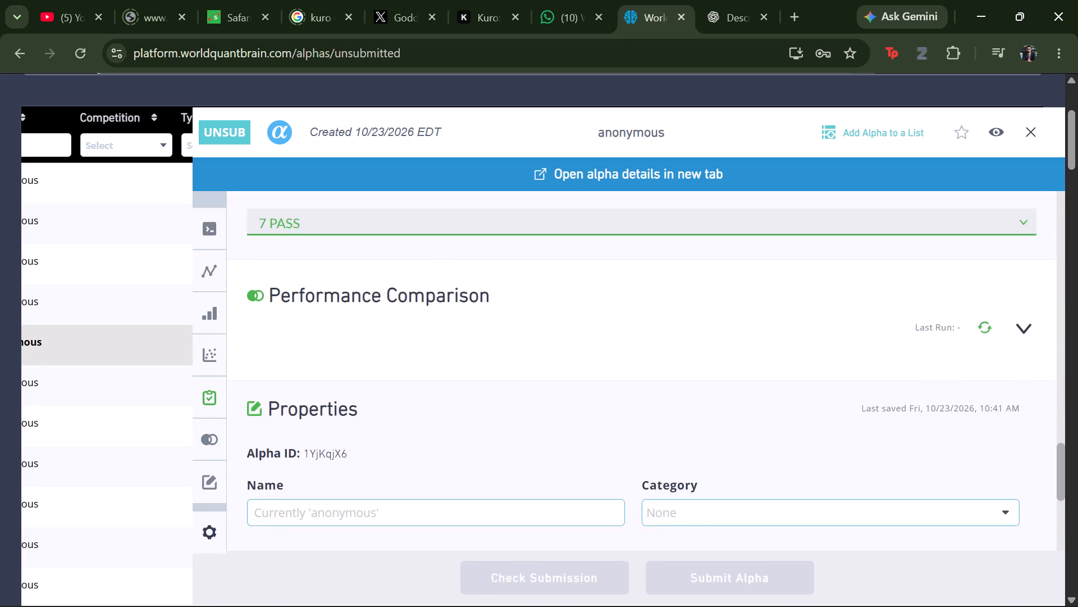
pyautogui.scroll(4, 485, 427)
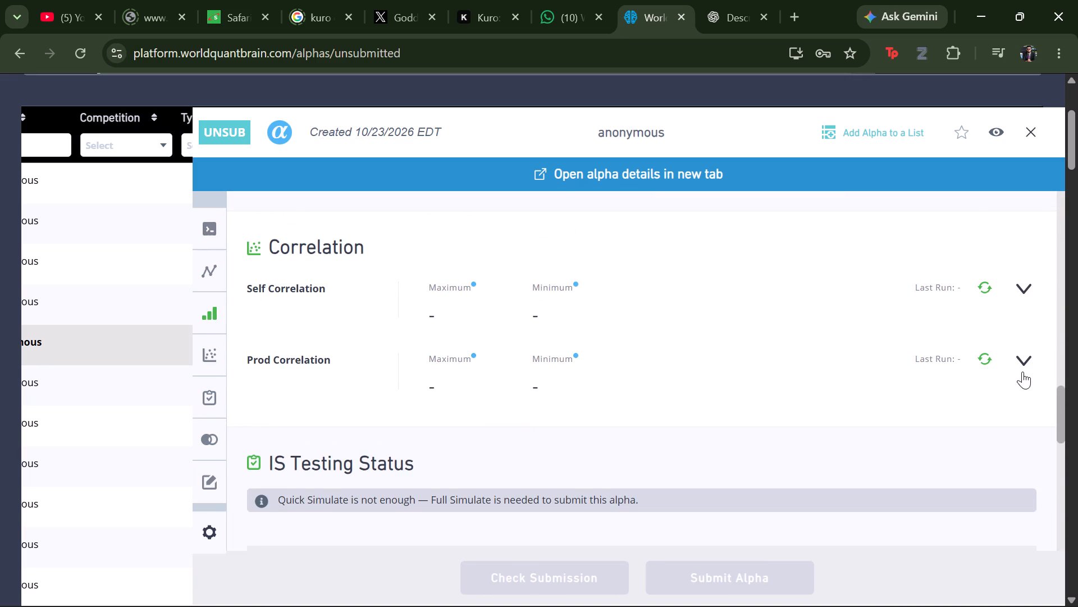
pyautogui.click(1021, 360)
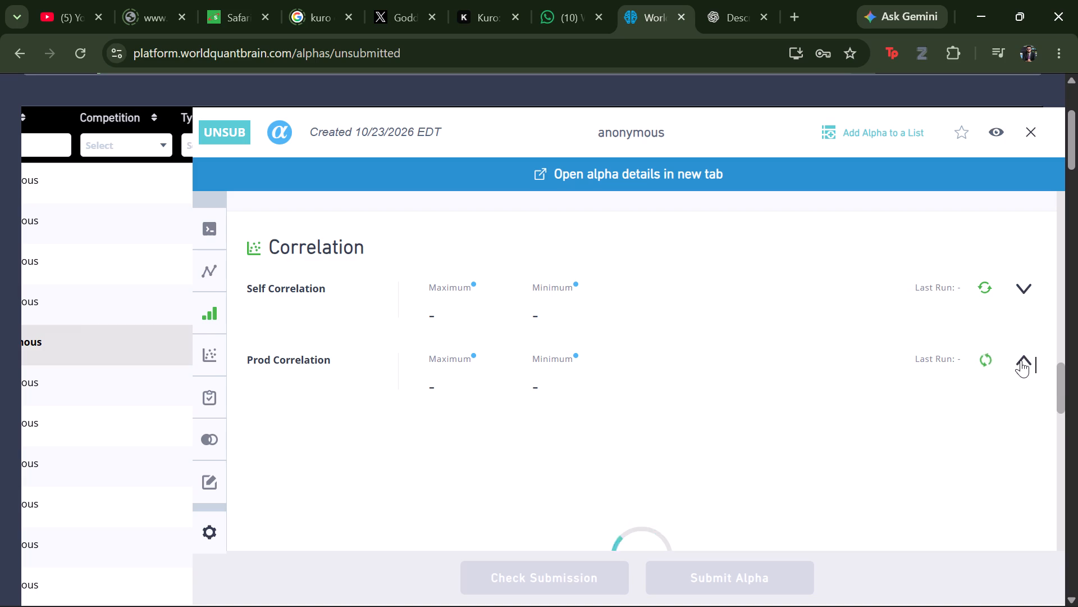
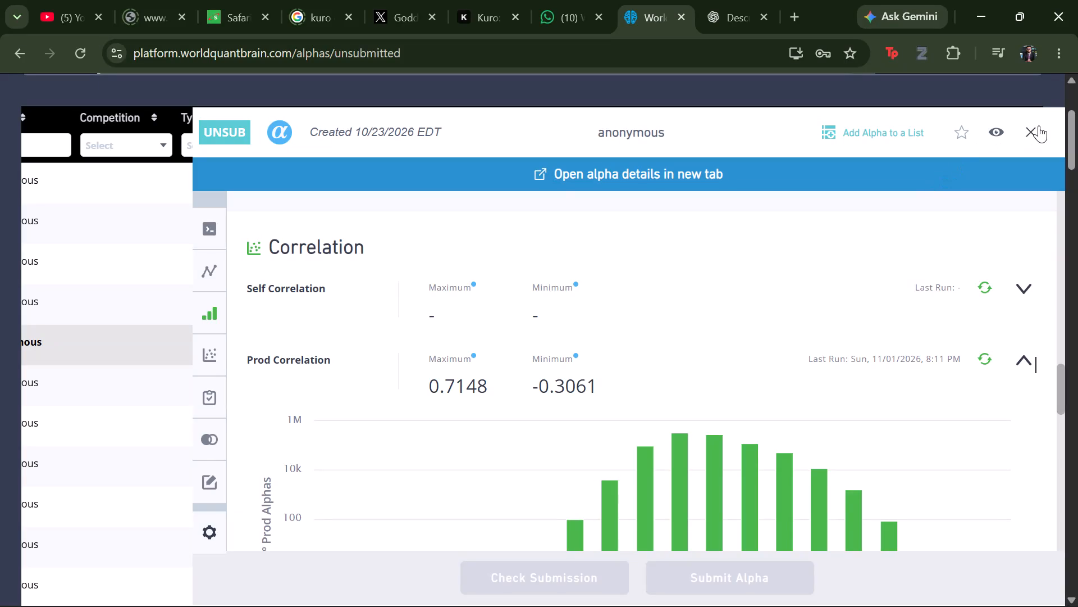
# Close the details of alpha 1YjKqjX6.
pyautogui.click(1030, 125)
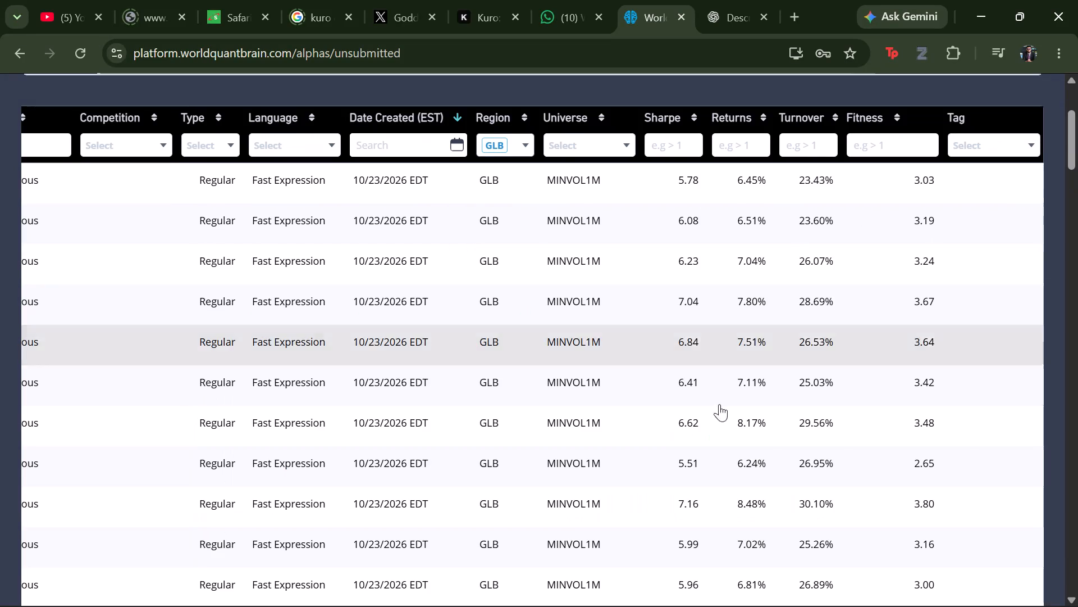
# Open the listed GLB alpha with Sharpe 5.83 and turnover 26.37%, and show its test period.
pyautogui.scroll(-5, 719, 404)
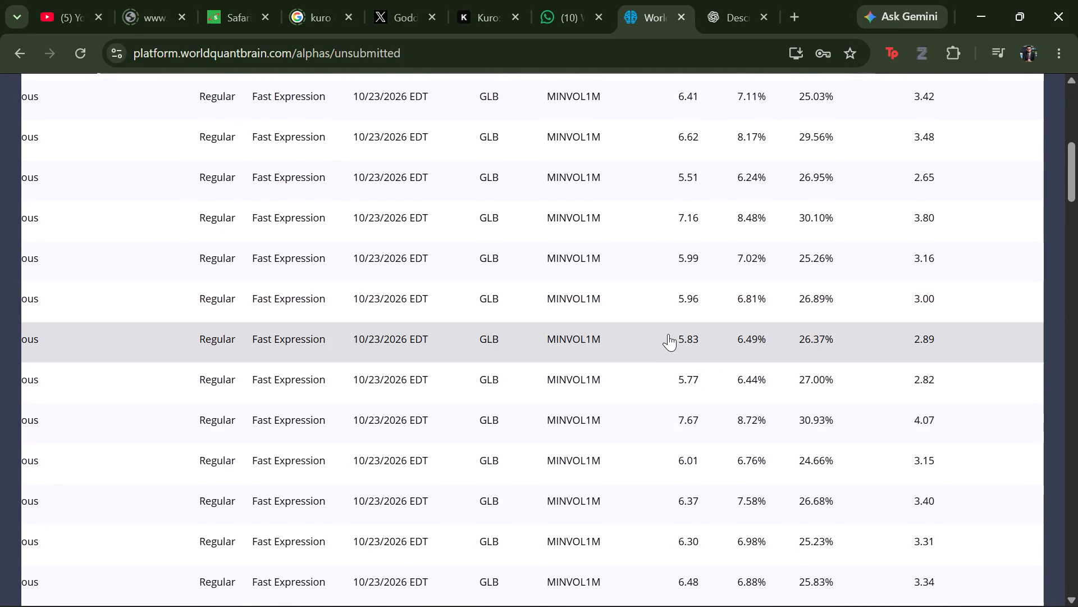
pyautogui.click(667, 334)
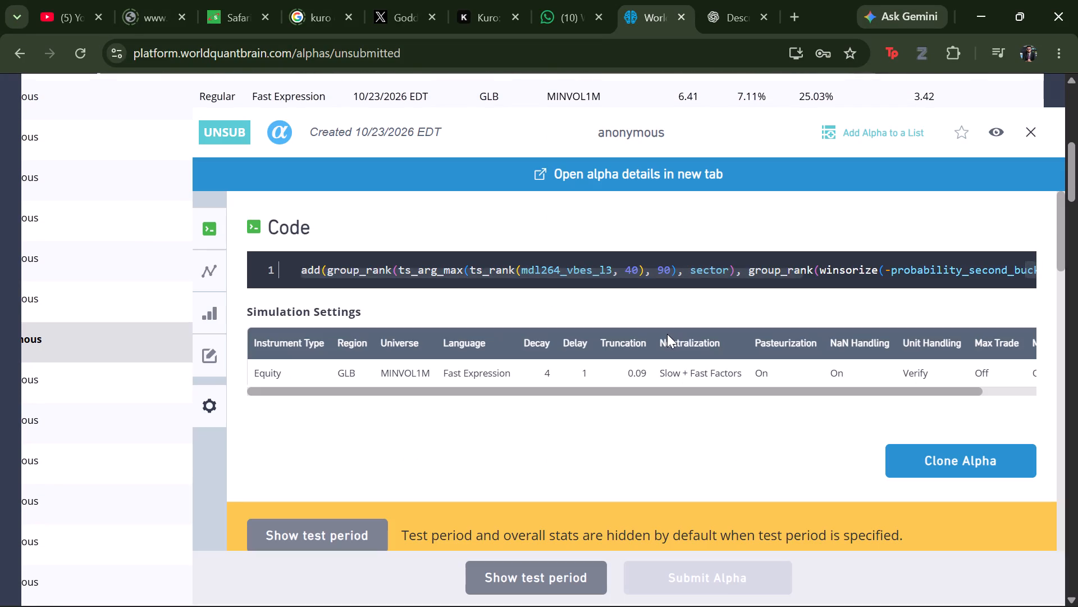
pyautogui.scroll(-6, 667, 334)
pyautogui.scroll(1, 667, 334)
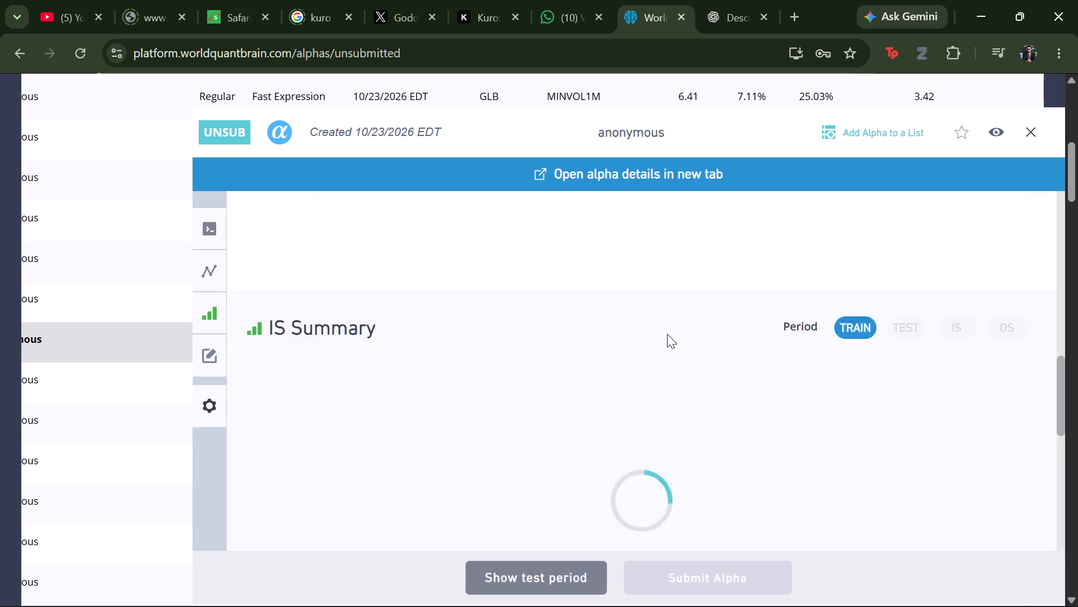
pyautogui.scroll(1, 667, 334)
pyautogui.scroll(-1, 667, 334)
pyautogui.click(514, 578)
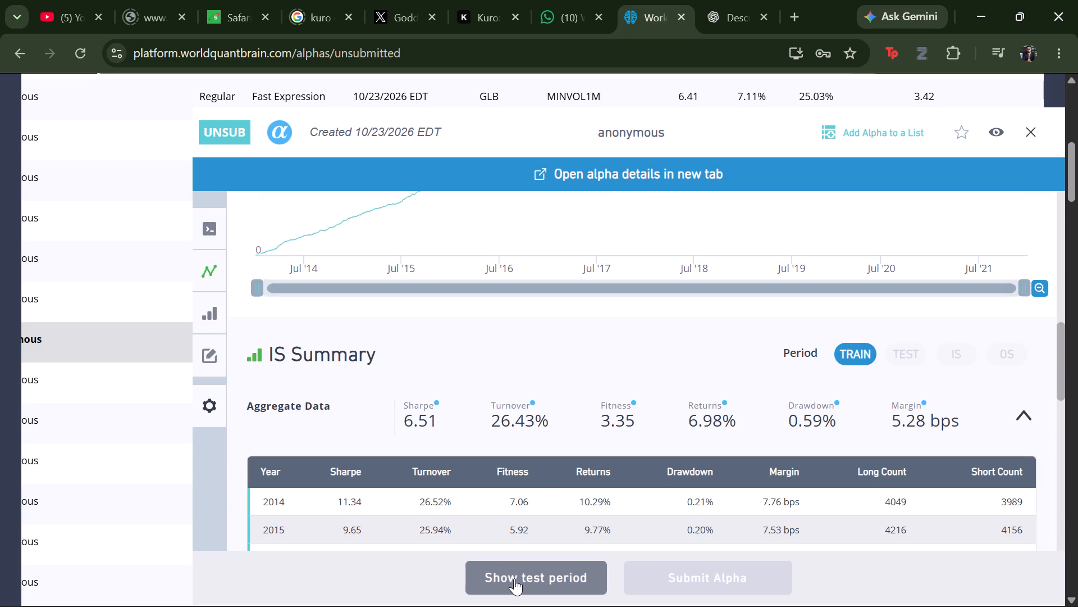
# Check the Prod Correlation of the alpha with Sharpe 5.83 and close its details.
pyautogui.scroll(-4, 507, 457)
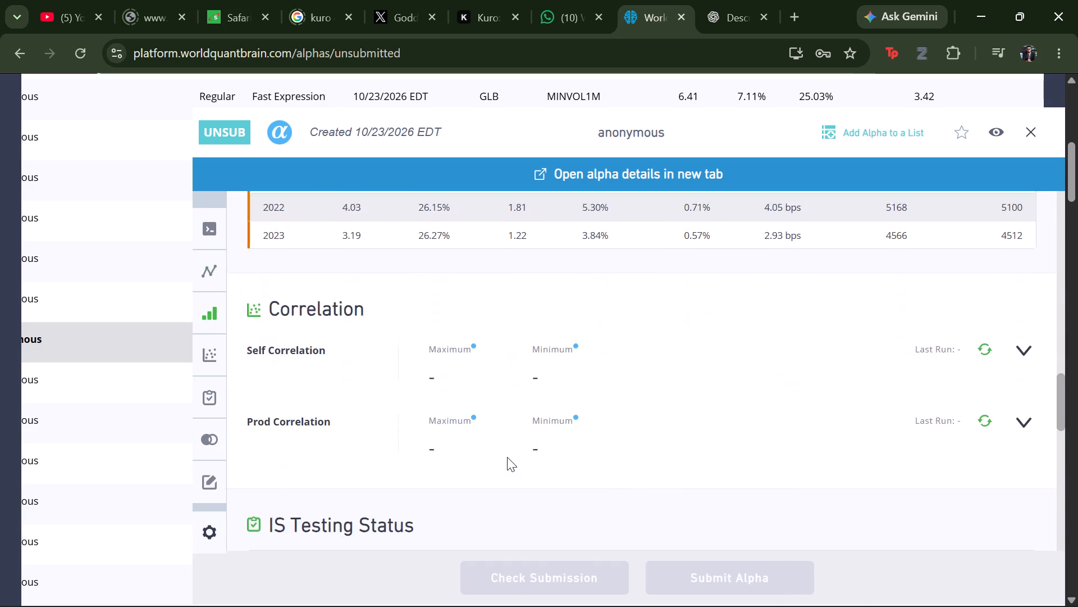
pyautogui.scroll(-1, 507, 457)
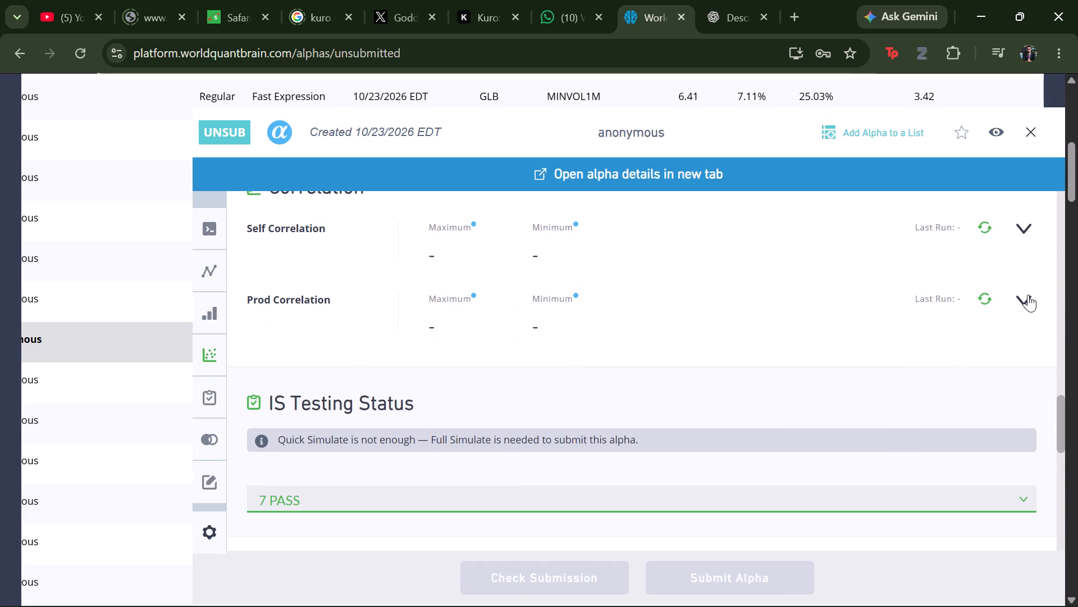
pyautogui.click(1027, 295)
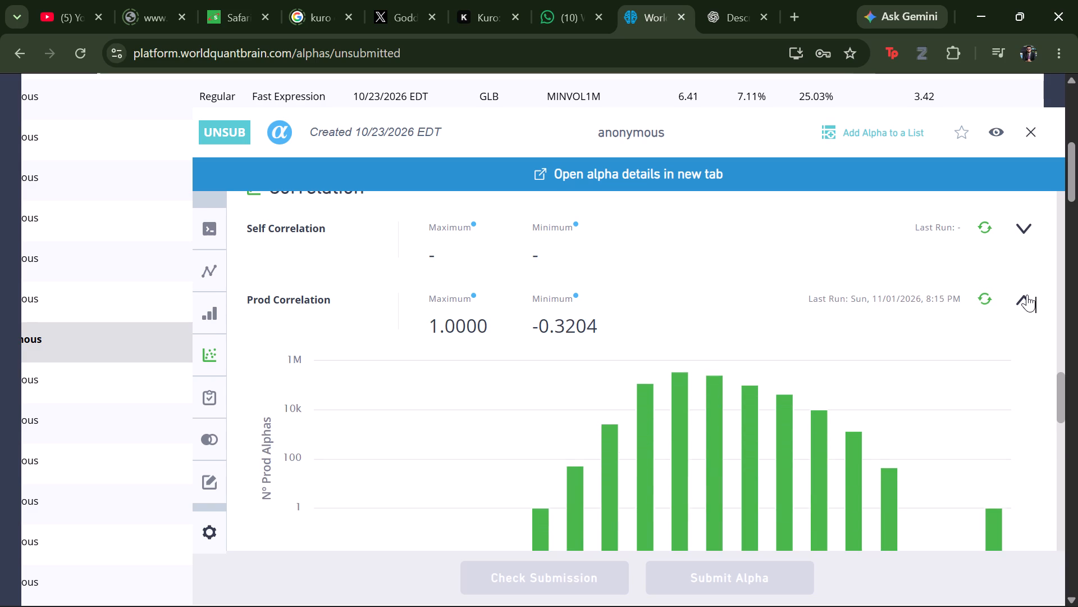
pyautogui.click(1021, 131)
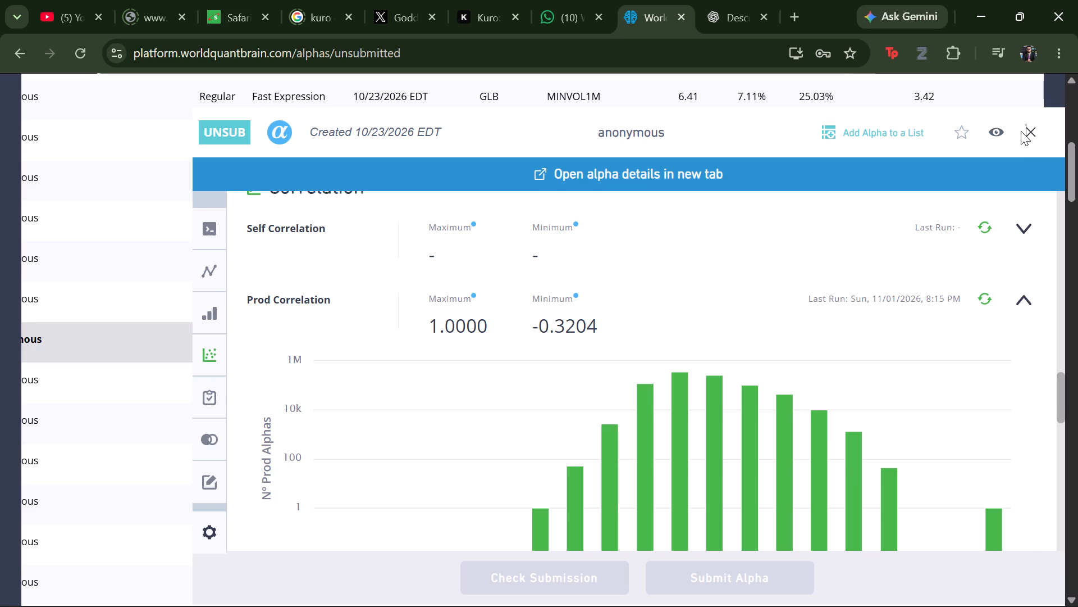
pyautogui.click(1029, 130)
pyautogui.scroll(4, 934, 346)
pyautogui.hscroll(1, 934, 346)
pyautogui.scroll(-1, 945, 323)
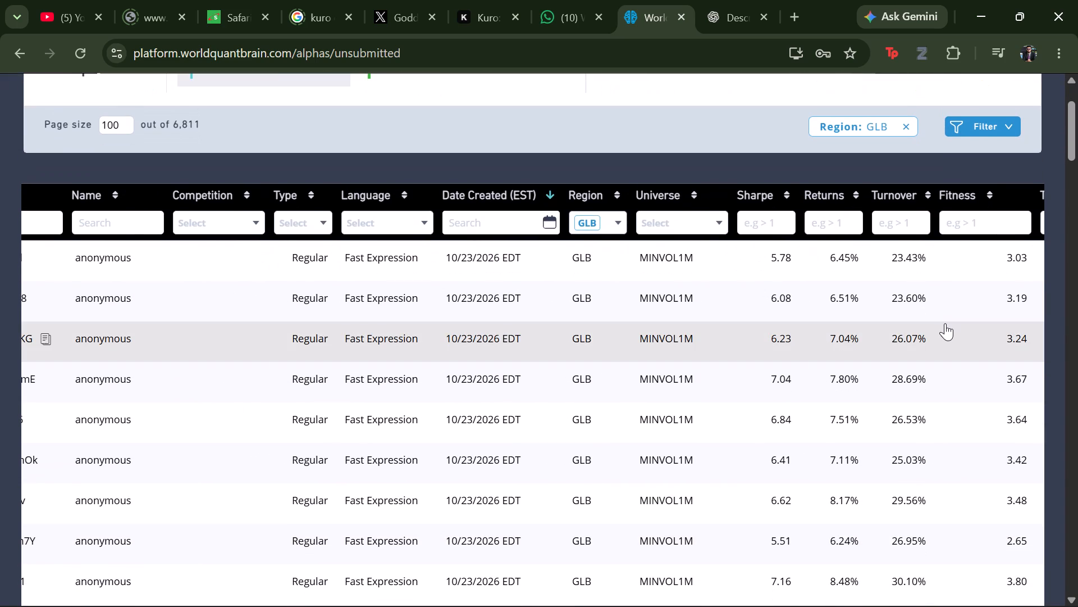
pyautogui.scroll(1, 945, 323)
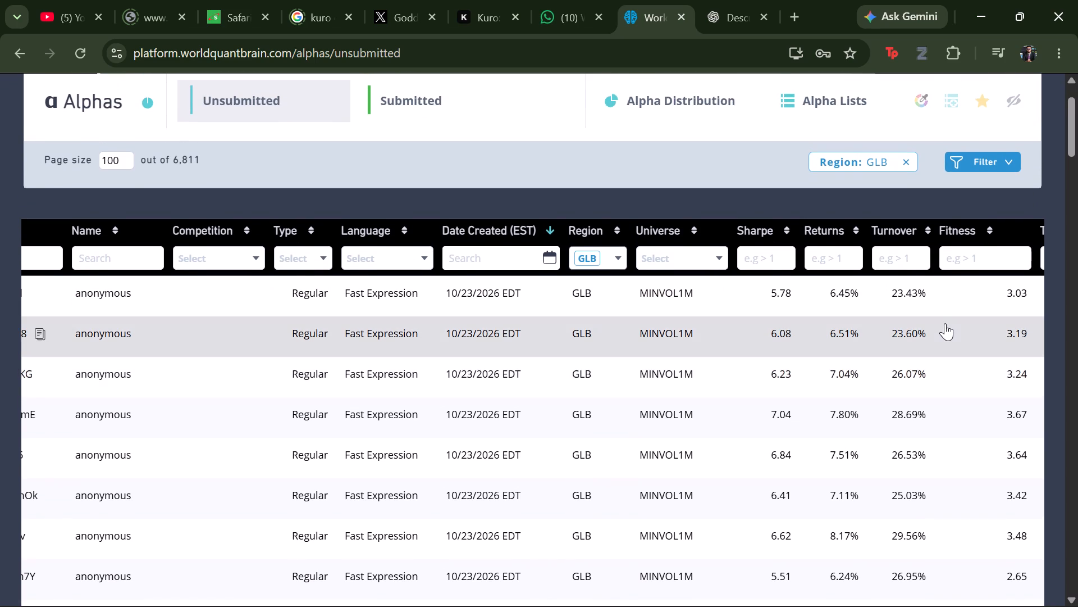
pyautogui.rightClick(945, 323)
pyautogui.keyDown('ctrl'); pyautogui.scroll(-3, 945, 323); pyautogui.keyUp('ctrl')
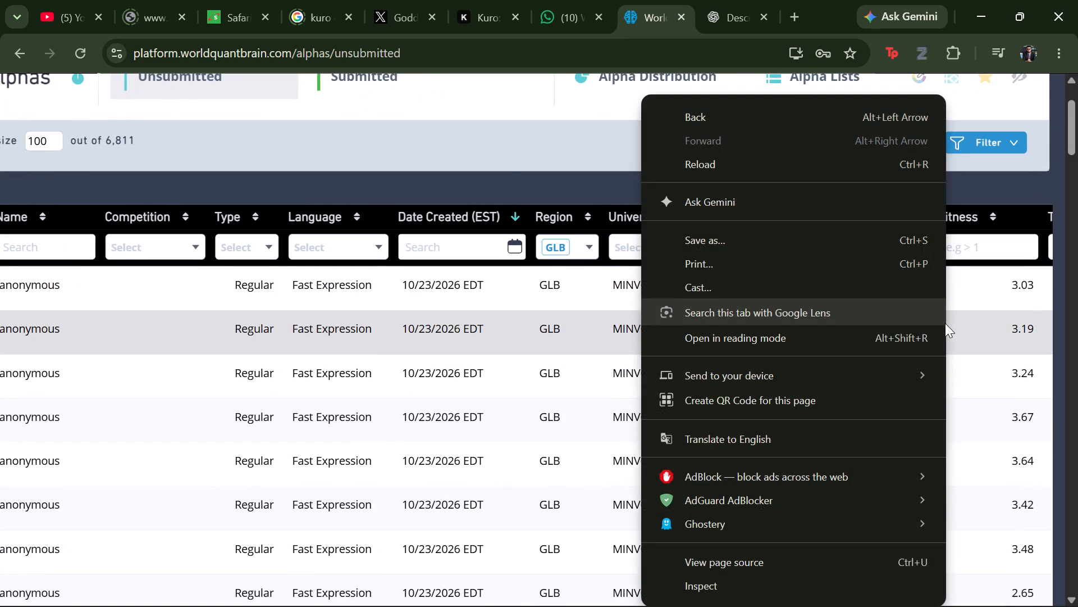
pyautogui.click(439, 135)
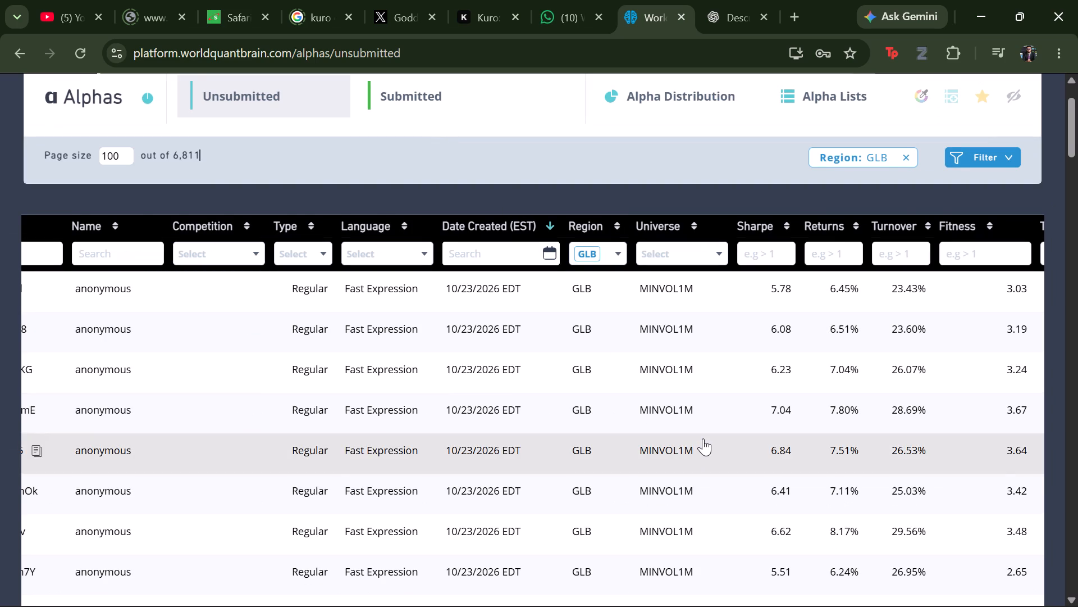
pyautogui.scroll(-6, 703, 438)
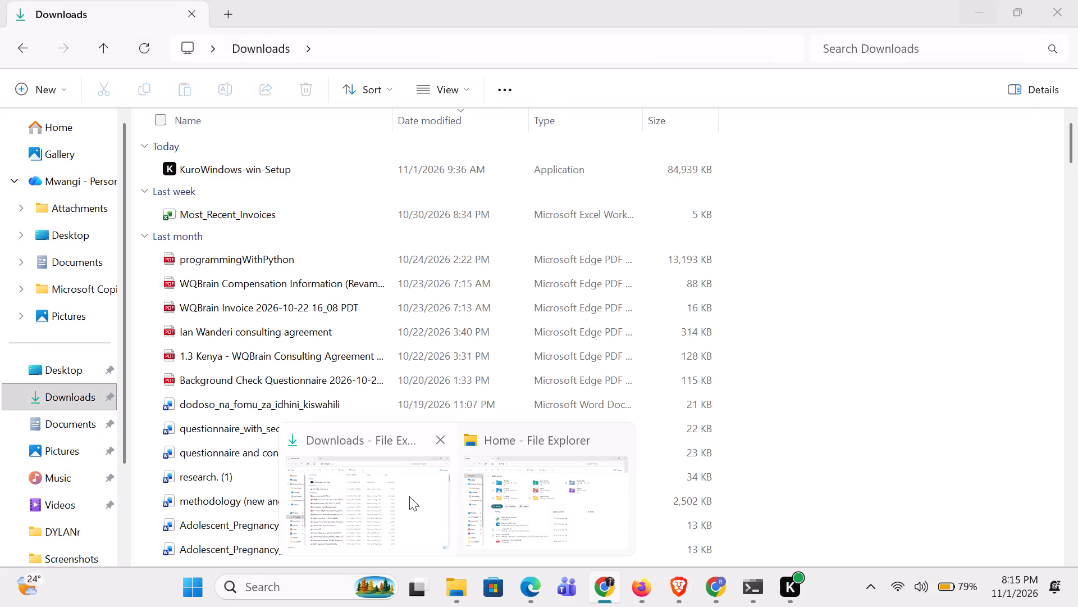
# Switch to the Downloads folder in File Explorer and run the SETUP_ALPHA_HARNESS (1) batch file as administrator, allowing the unverified publisher.
pyautogui.click(409, 496)
pyautogui.scroll(-2, 341, 345)
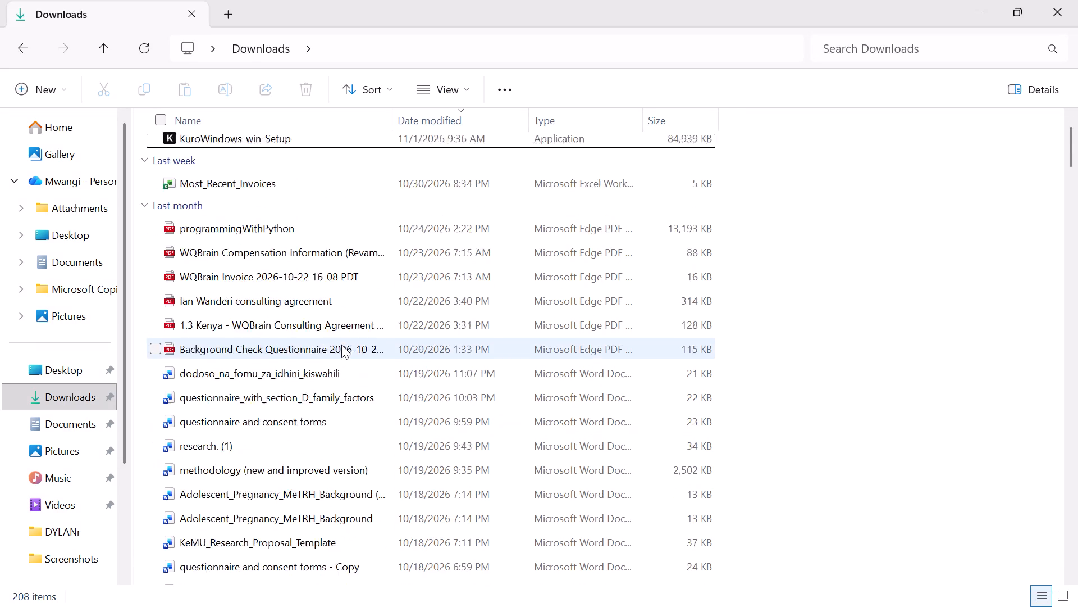
pyautogui.scroll(-7, 341, 345)
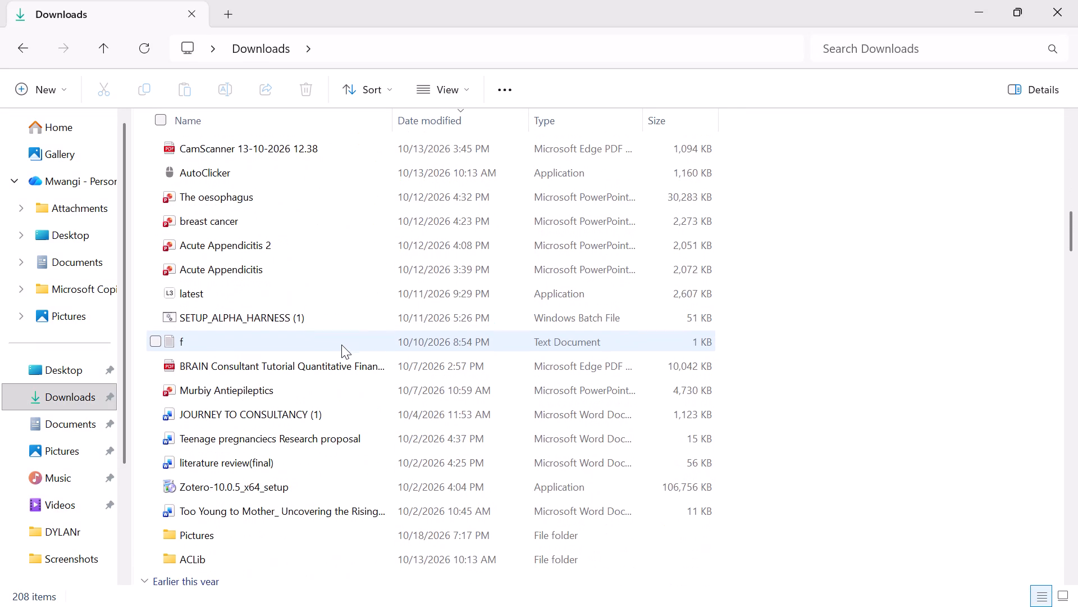
pyautogui.scroll(-1, 341, 345)
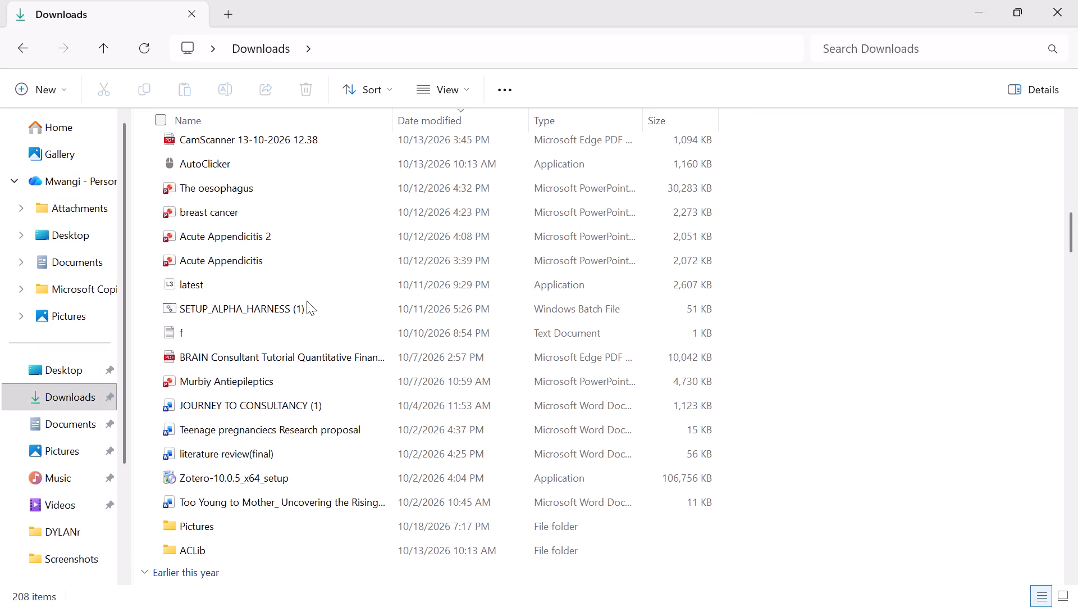
pyautogui.rightClick(307, 301)
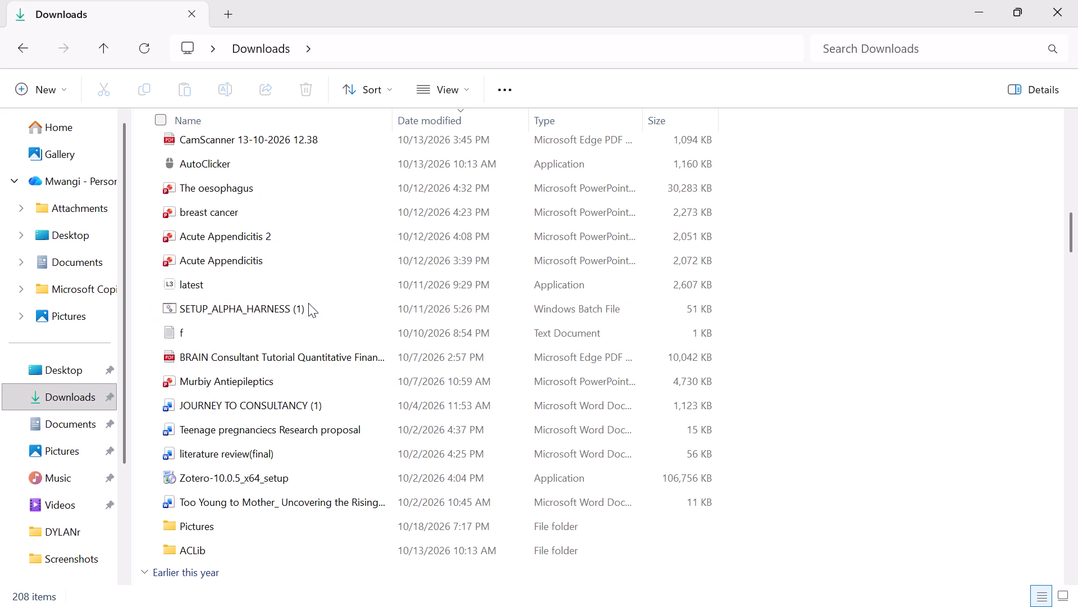
pyautogui.rightClick(286, 303)
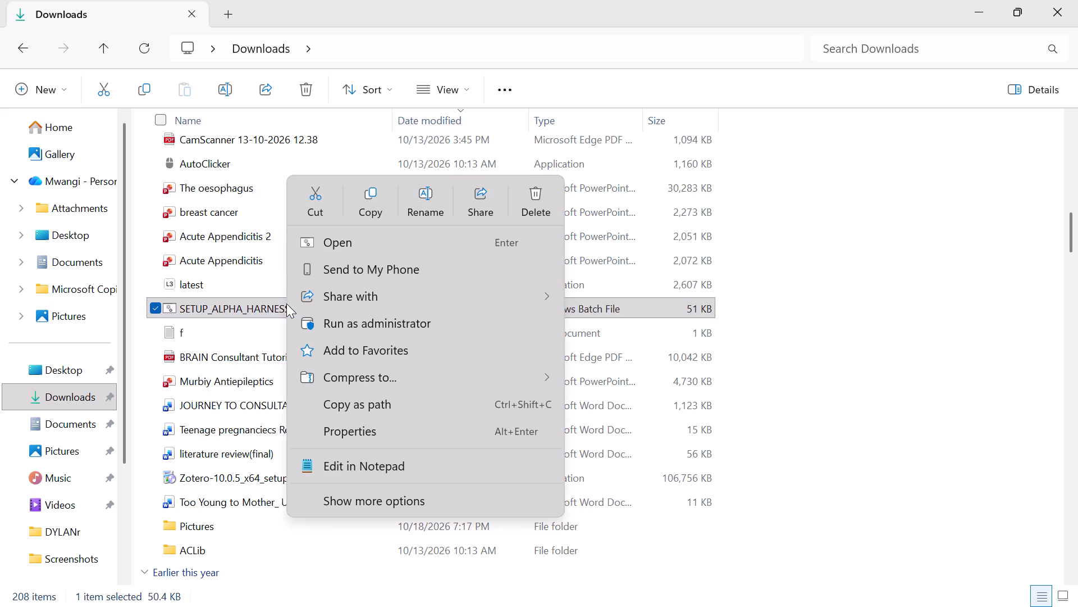
pyautogui.click(323, 320)
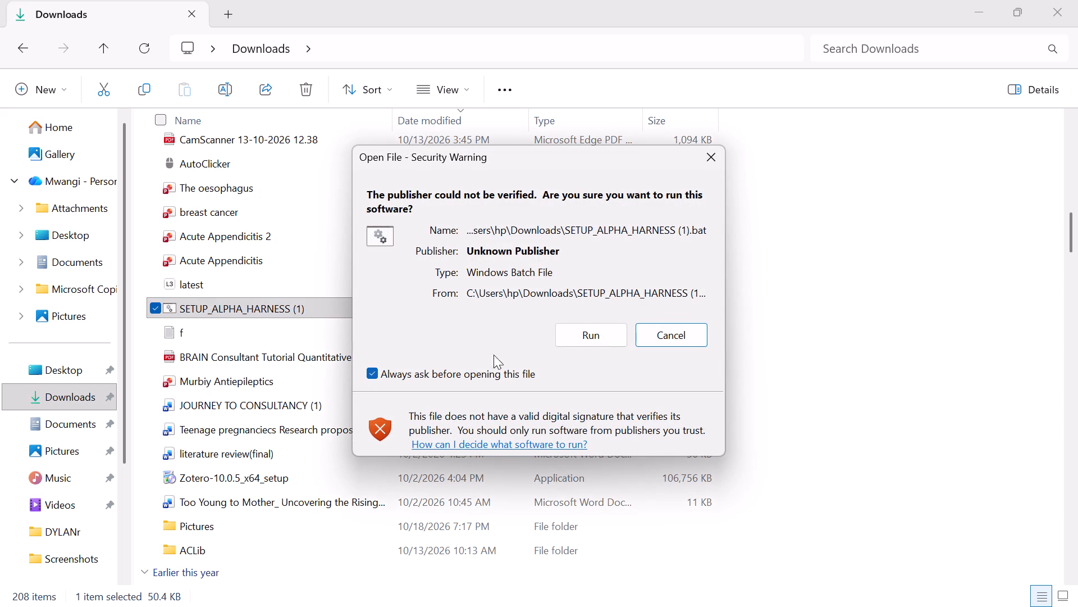
pyautogui.click(574, 328)
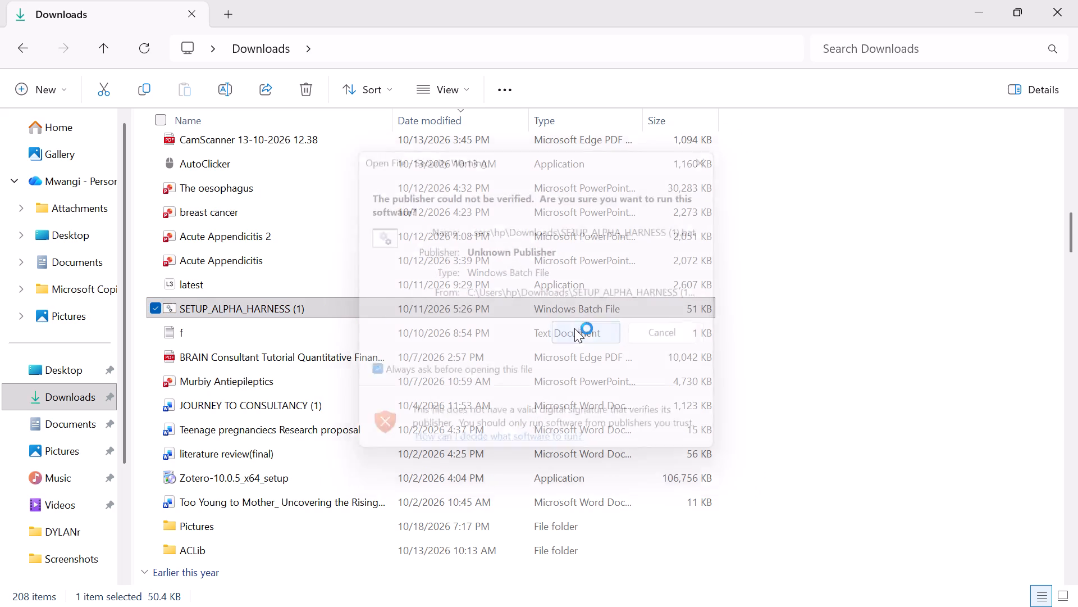